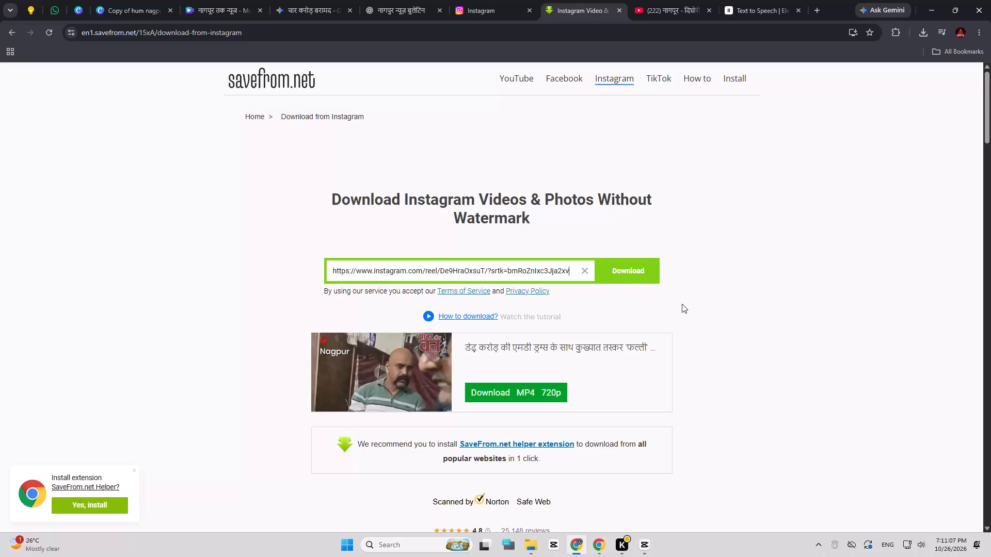
Download the Instagram reel from the pasted link as a 720p MP4 and close the advertising page that opens with it.
{"action": "left_click", "coordinate": [620, 274]}
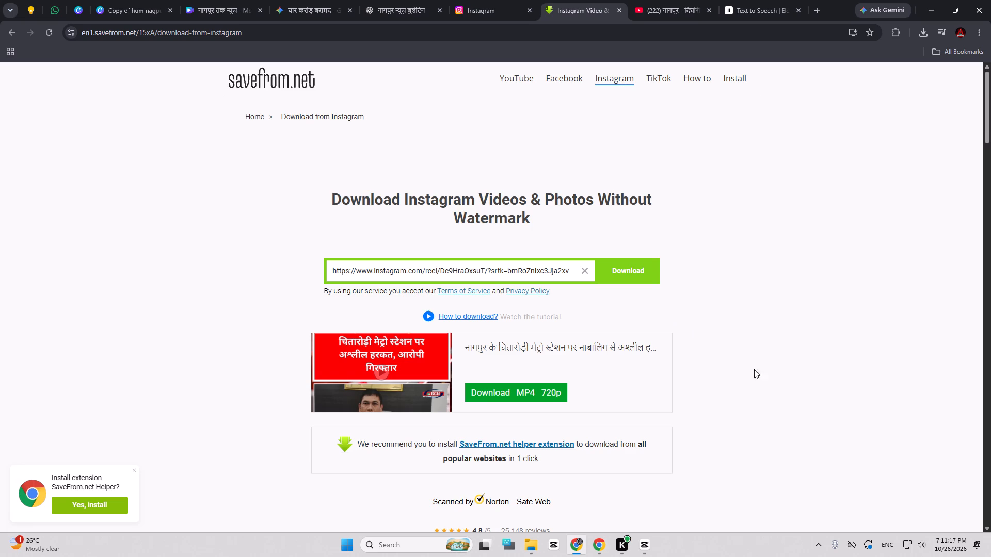
{"action": "left_click", "coordinate": [525, 391]}
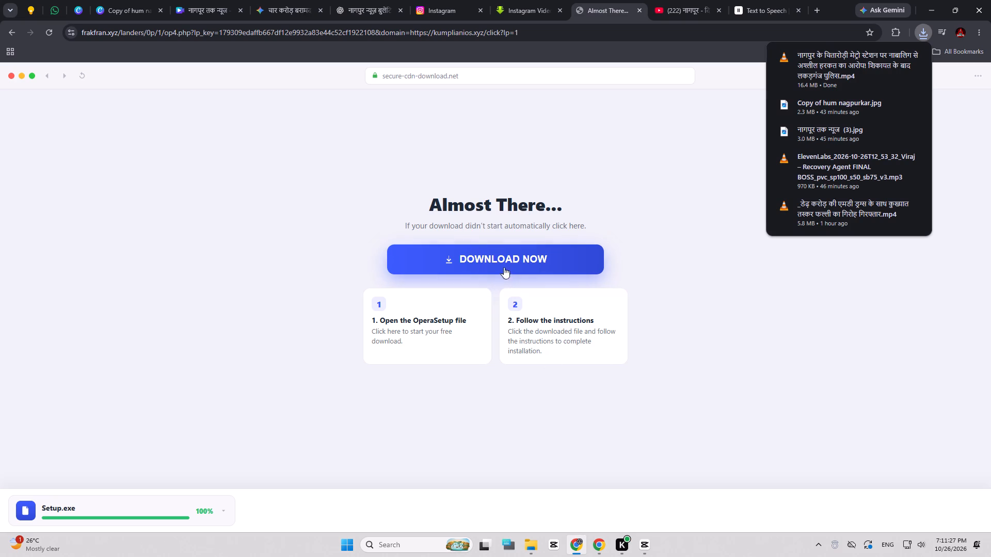
{"action": "scroll", "coordinate": [637, 171], "scroll_direction": "up", "scroll_amount": 2}
{"action": "left_click", "coordinate": [642, 198]}
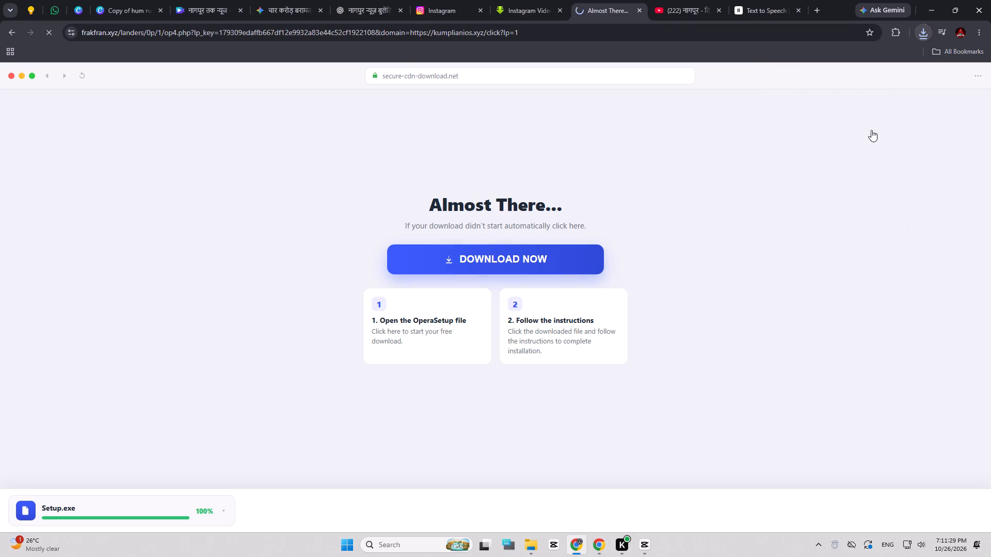
{"action": "left_click", "coordinate": [640, 8]}
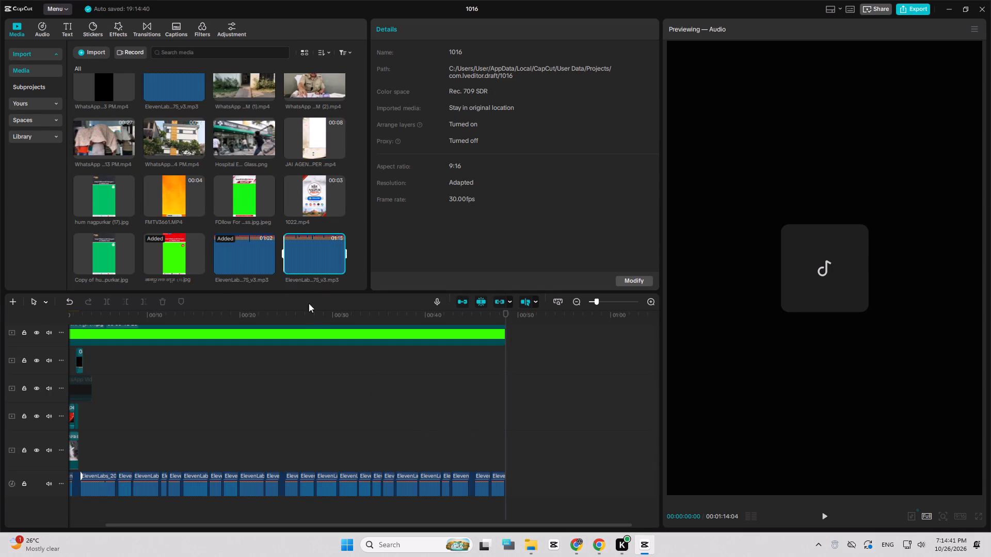
{"action": "scroll", "coordinate": [309, 303], "scroll_direction": "down", "scroll_amount": 1}
{"action": "left_click", "coordinate": [299, 323]}
{"action": "key", "text": "space"}
{"action": "key", "text": "space"}
{"action": "left_click_drag", "start_coordinate": [346, 253], "coordinate": [303, 244]}
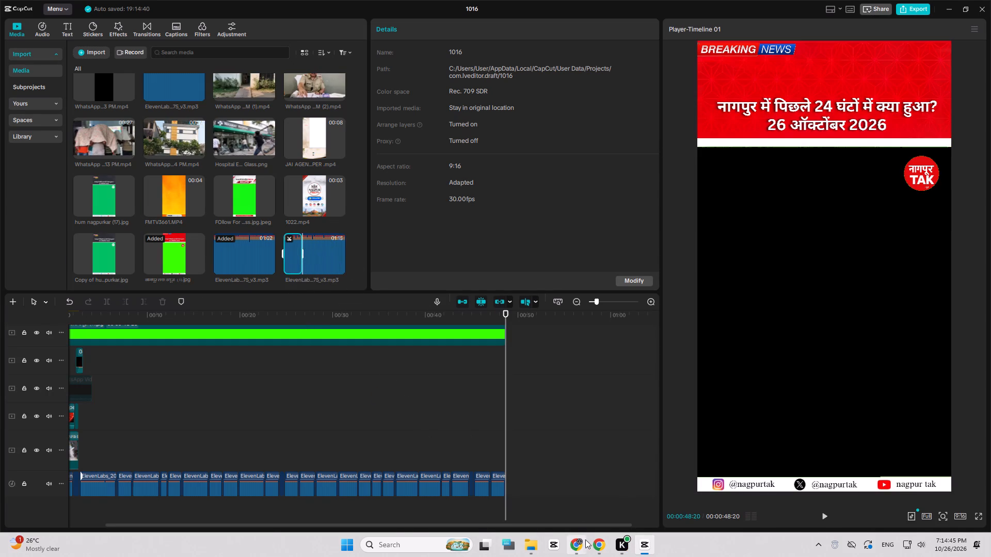
Switch to ElevenLabs in Chrome and pause the Generation 1 playback.
{"action": "left_click", "coordinate": [571, 543]}
{"action": "left_click", "coordinate": [234, 407]}
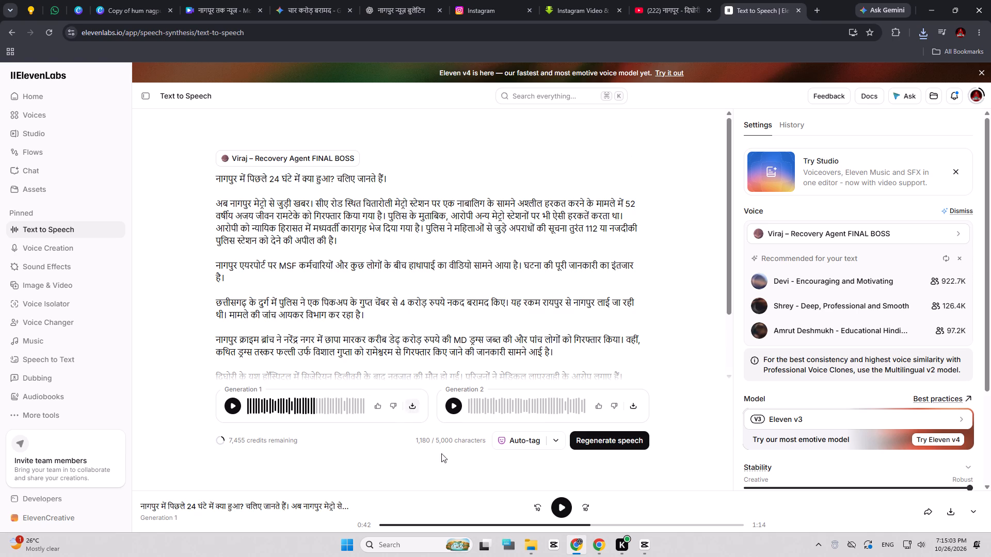
Back in CapCut, place the shortened voiceover on a new audio track below the existing voiceover, near the timeline's start.
{"action": "left_click", "coordinate": [640, 546]}
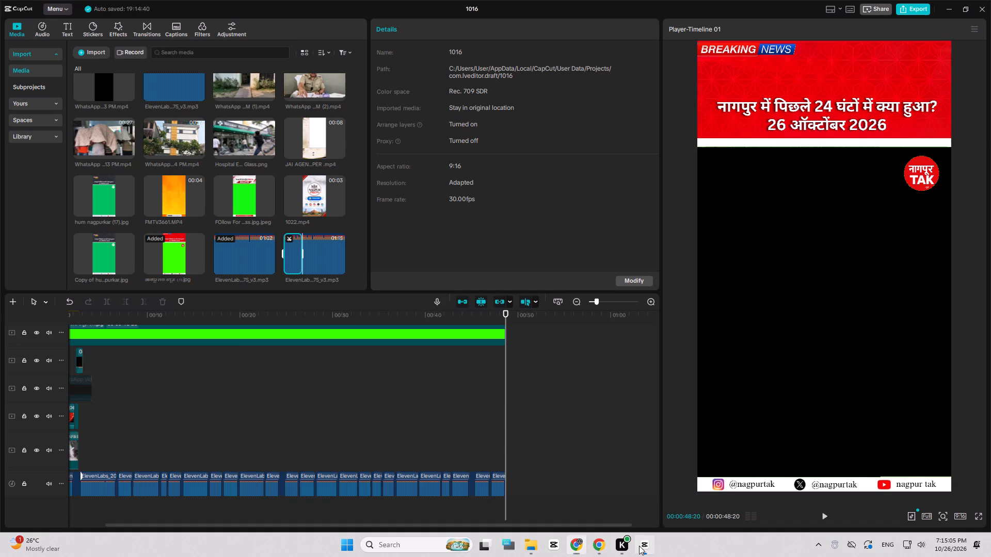
{"action": "left_click_drag", "start_coordinate": [291, 259], "coordinate": [100, 489]}
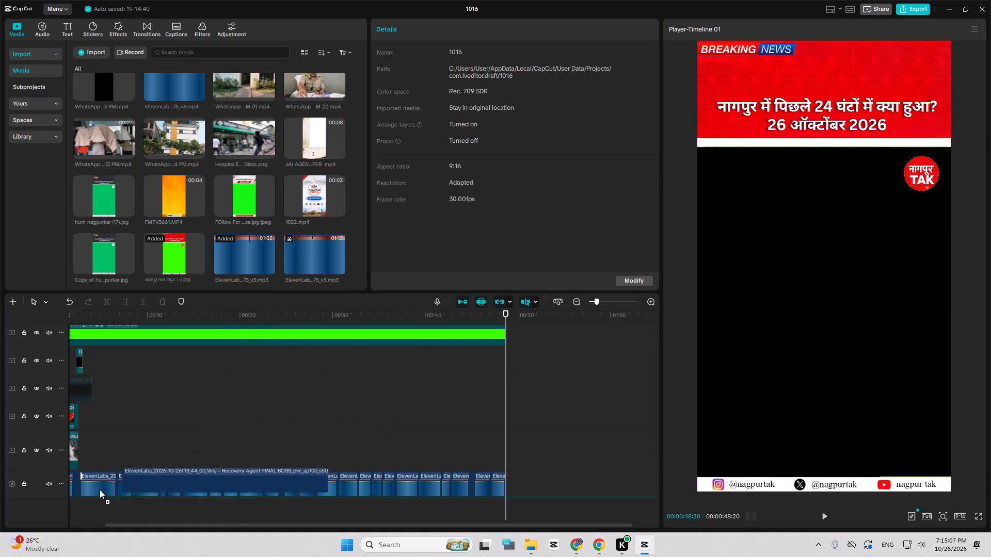
{"action": "left_click_drag", "start_coordinate": [100, 489], "coordinate": [60, 504]}
{"action": "left_click", "coordinate": [67, 494]}
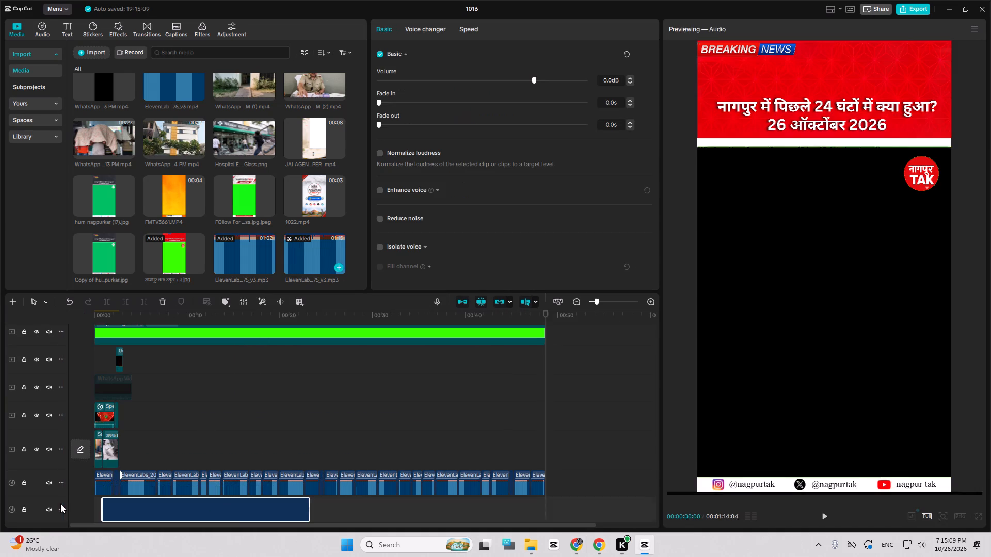
Play the timeline from near its start and mute the original voiceover track above the new one.
{"action": "left_click_drag", "start_coordinate": [60, 504], "coordinate": [159, 478]}
{"action": "left_click", "coordinate": [158, 478]}
{"action": "left_click", "coordinate": [155, 481]}
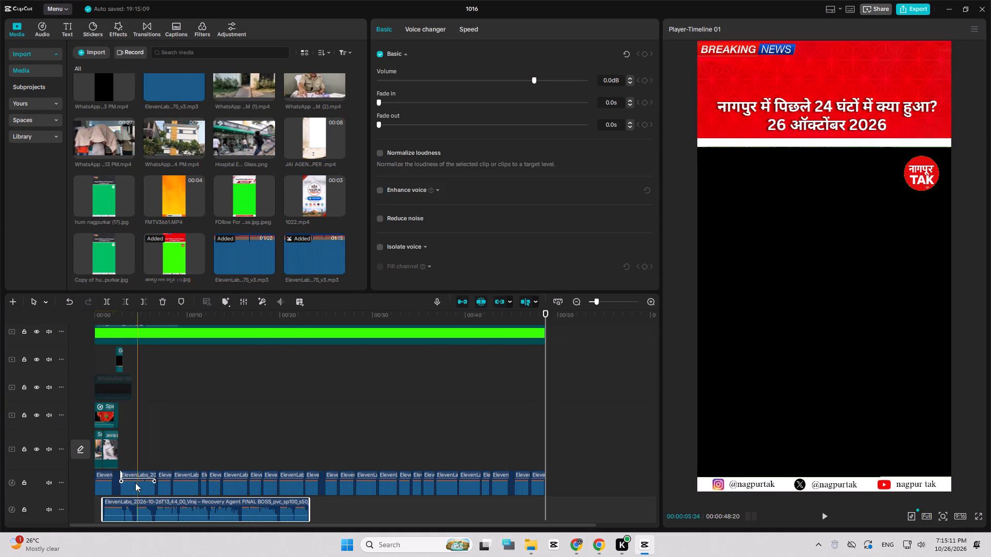
{"action": "key", "text": "space"}
{"action": "scroll", "coordinate": [127, 514], "scroll_direction": "up", "scroll_amount": 4, "text": "ctrl"}
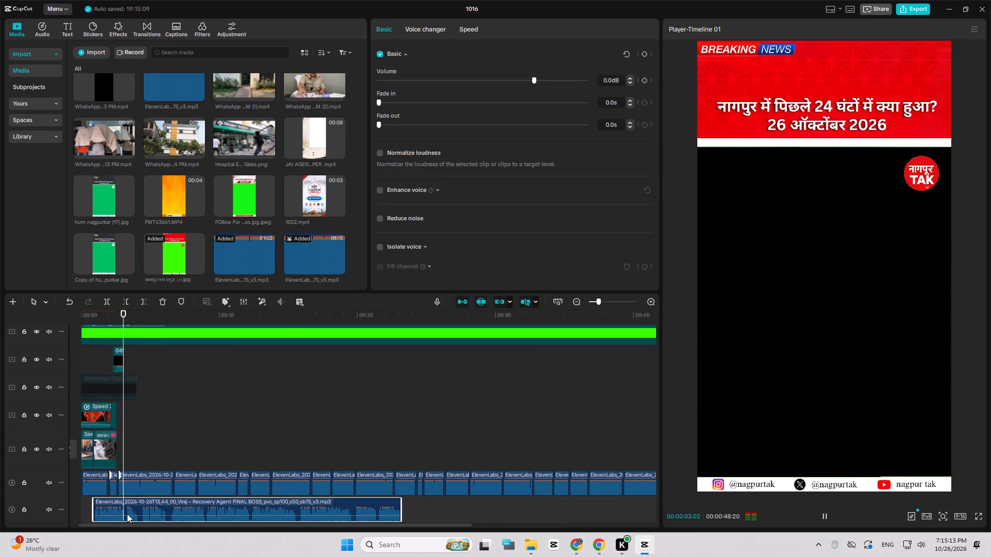
{"action": "scroll", "coordinate": [127, 514], "scroll_direction": "up", "scroll_amount": 15, "text": "ctrl"}
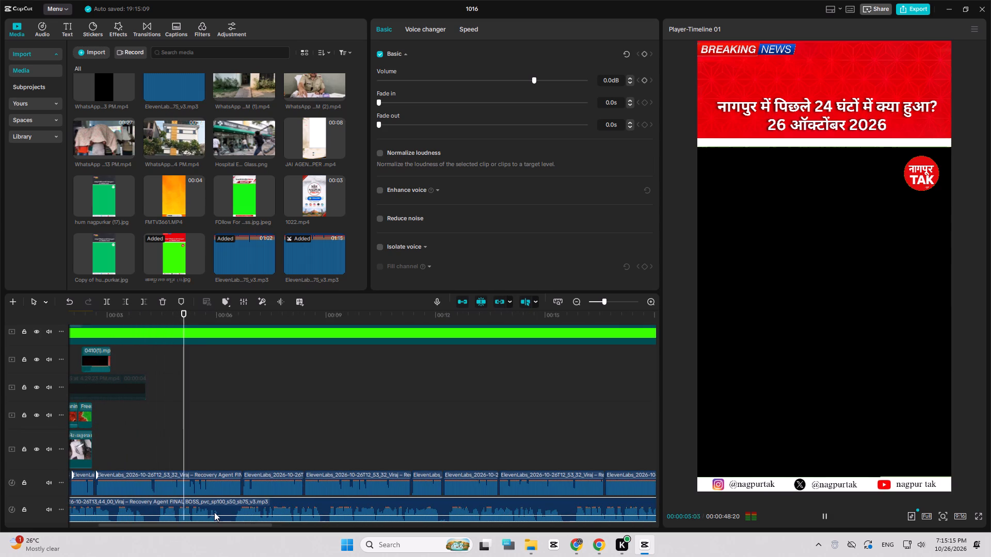
{"action": "left_click", "coordinate": [47, 481]}
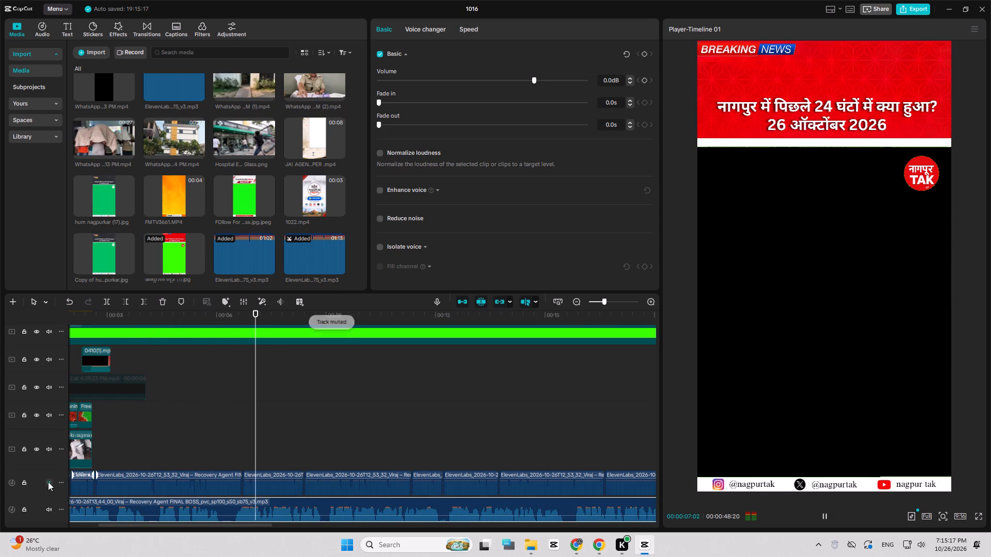
{"action": "left_click_drag", "start_coordinate": [193, 482], "coordinate": [296, 494]}
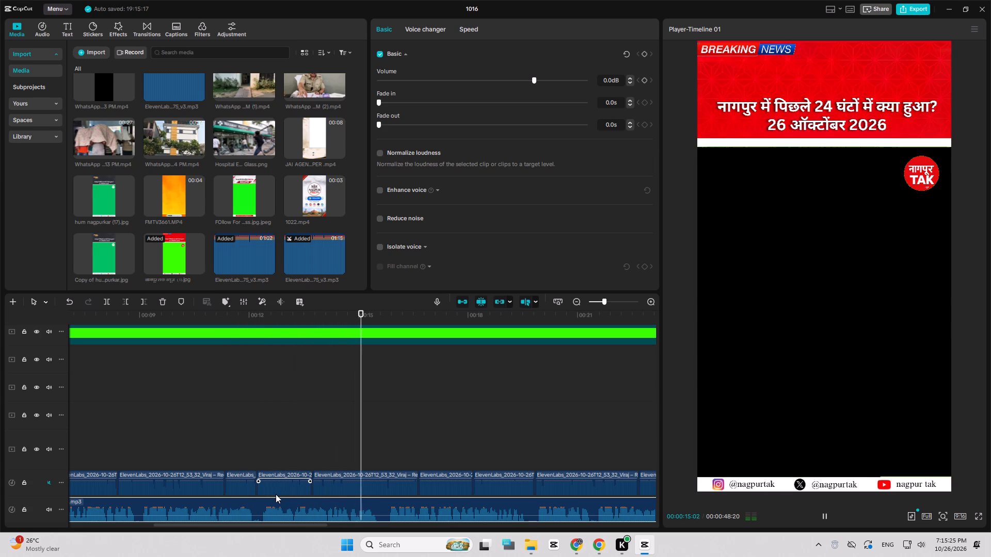
Extend the new voiceover clip's end while playing through it, and trim its end at about 29:25 on the timeline.
{"action": "left_click_drag", "start_coordinate": [276, 494], "coordinate": [313, 501]}
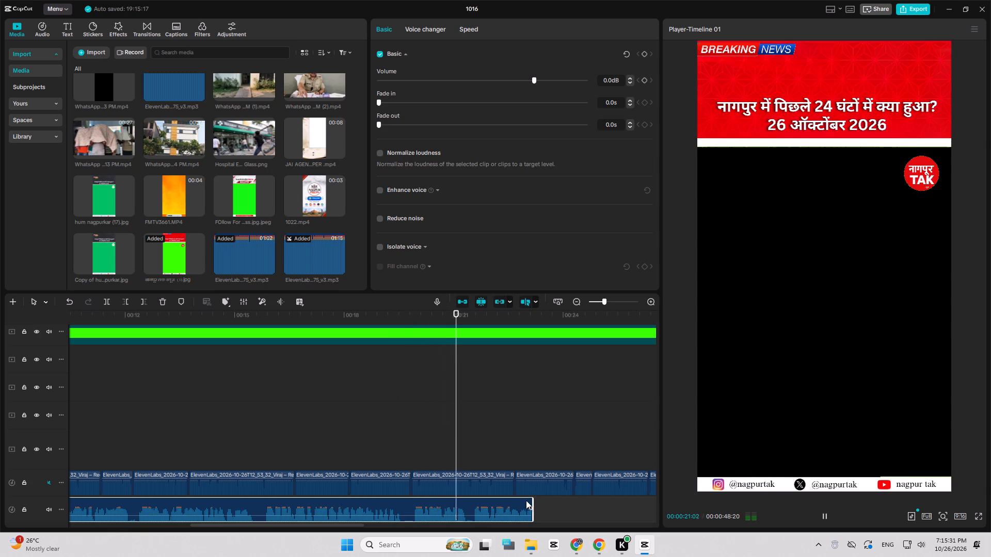
{"action": "left_click_drag", "start_coordinate": [532, 500], "coordinate": [608, 490]}
{"action": "key", "text": "space"}
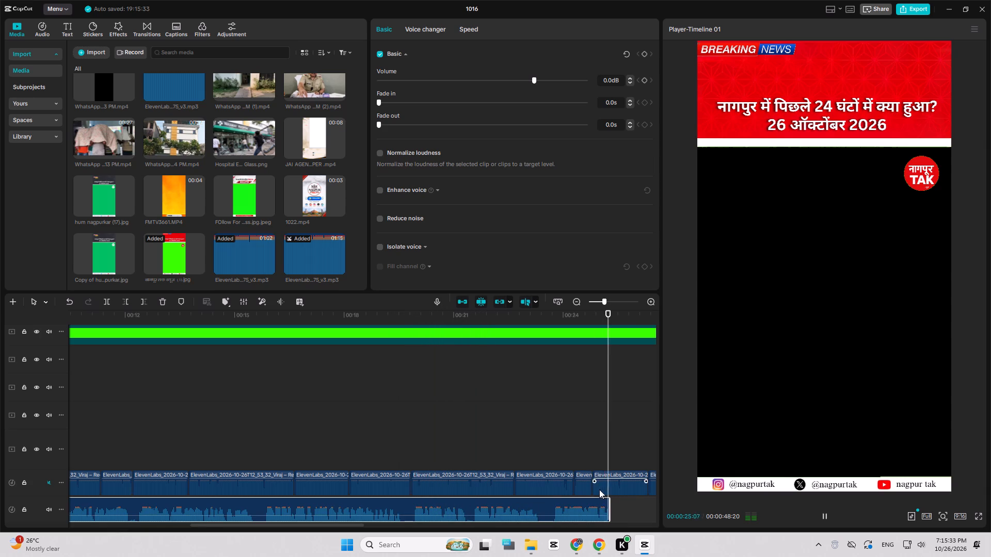
{"action": "key", "text": "space"}
{"action": "key", "text": "space"}
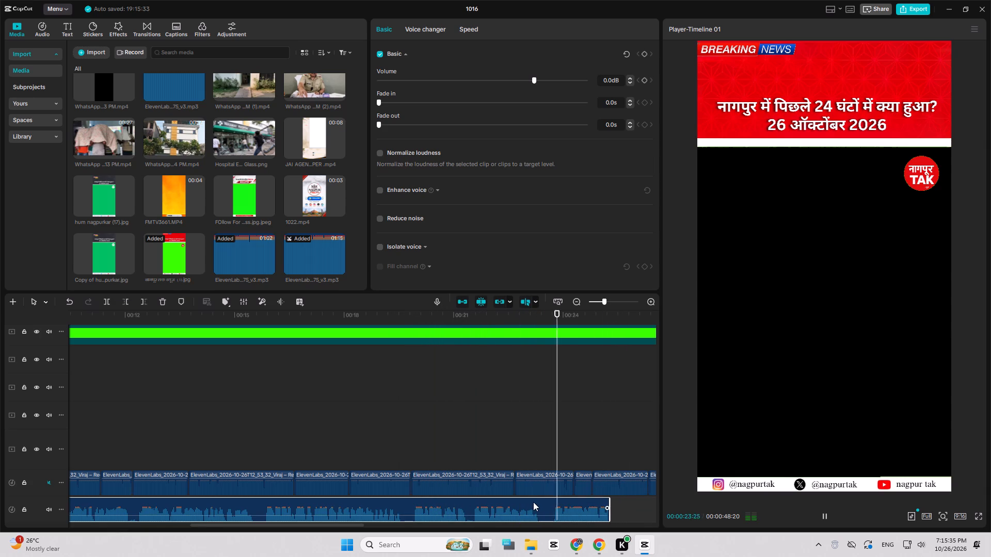
{"action": "key", "text": "space"}
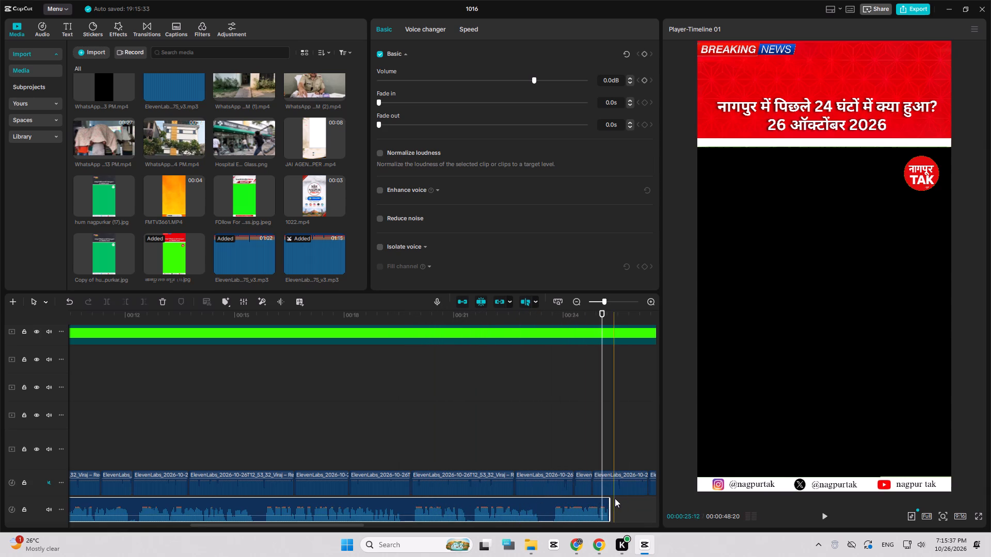
{"action": "left_click_drag", "start_coordinate": [608, 502], "coordinate": [690, 483]}
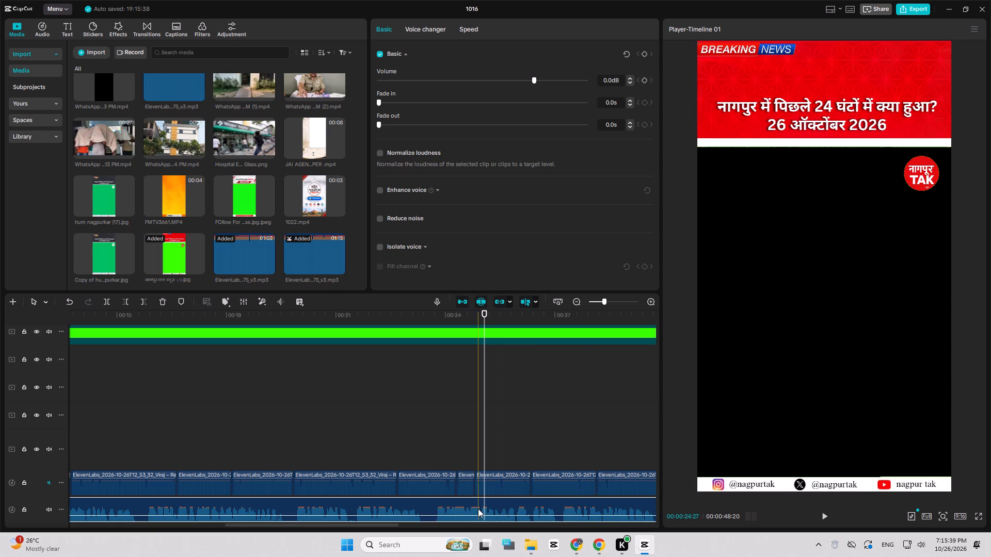
{"action": "key", "text": "space"}
{"action": "left_click_drag", "start_coordinate": [475, 508], "coordinate": [455, 506]}
{"action": "scroll", "coordinate": [452, 506], "scroll_direction": "down", "scroll_amount": 11, "text": "ctrl"}
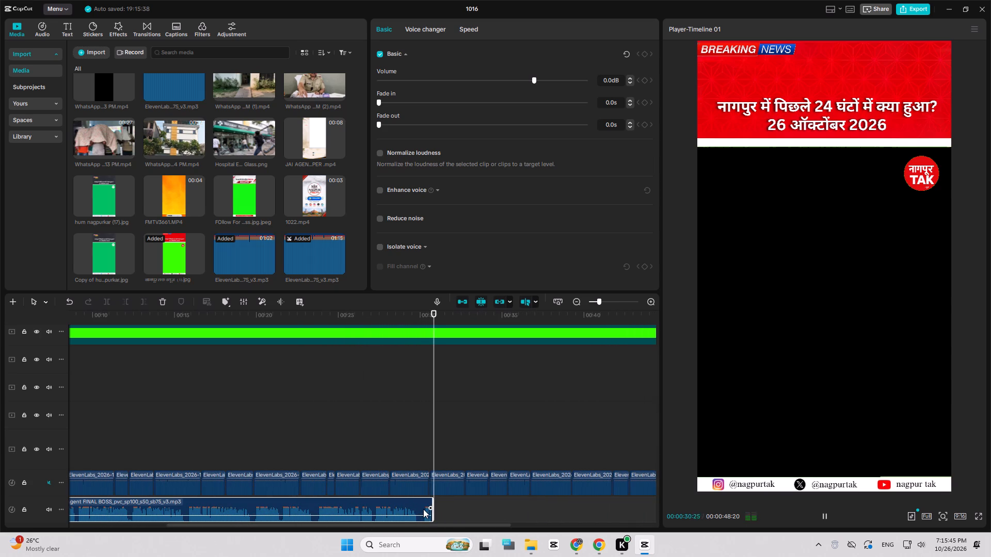
{"action": "key", "text": "space"}
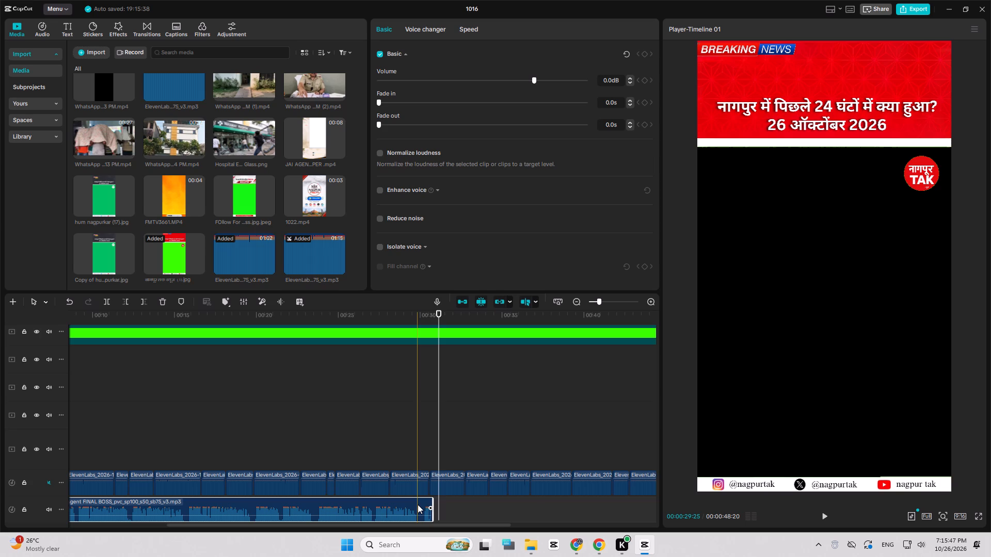
{"action": "key", "text": "w"}
{"action": "left_click_drag", "start_coordinate": [419, 504], "coordinate": [419, 495]}
Play the new voiceover from near its beginning and trim off everything before about 6:15 on the timeline.
{"action": "key", "text": "space"}
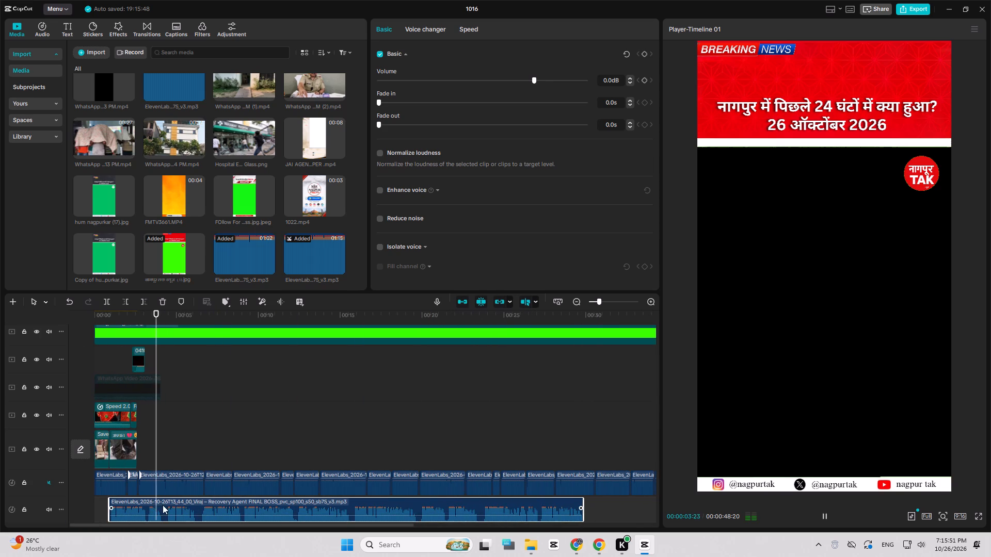
{"action": "key", "text": "space"}
{"action": "key", "text": "space"}
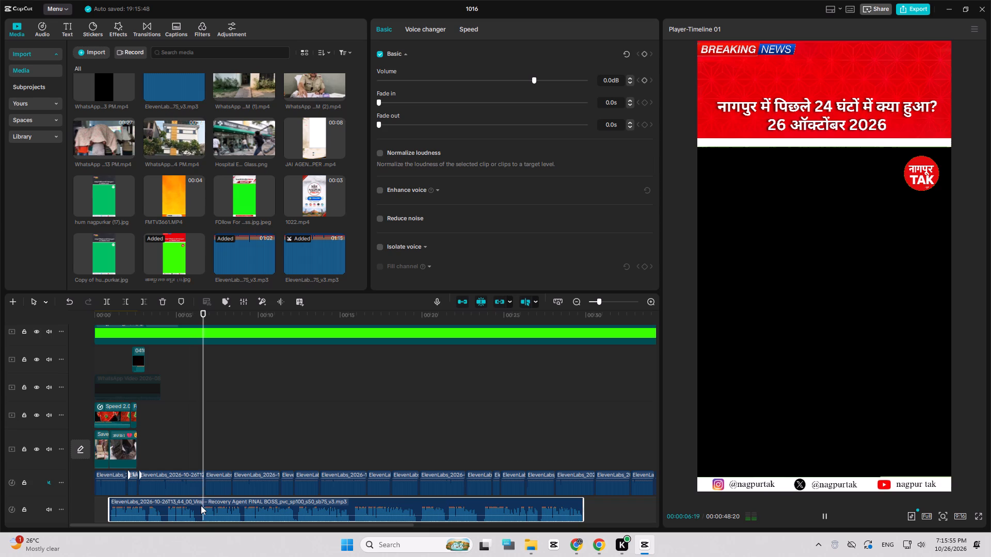
{"action": "key", "text": "space"}
{"action": "key", "text": "q"}
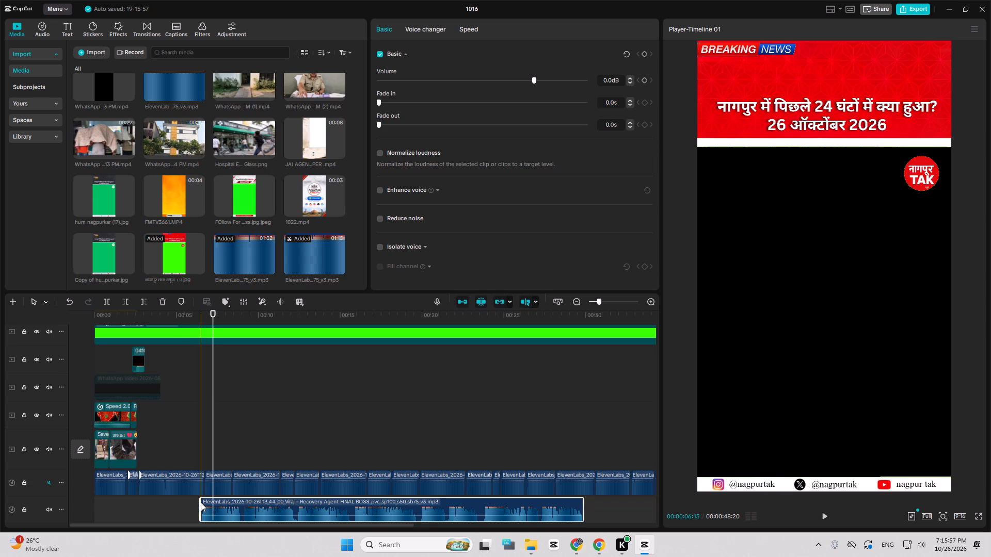
Set the new voiceover clip's speed to 1.10x.
{"action": "left_click", "coordinate": [472, 29]}
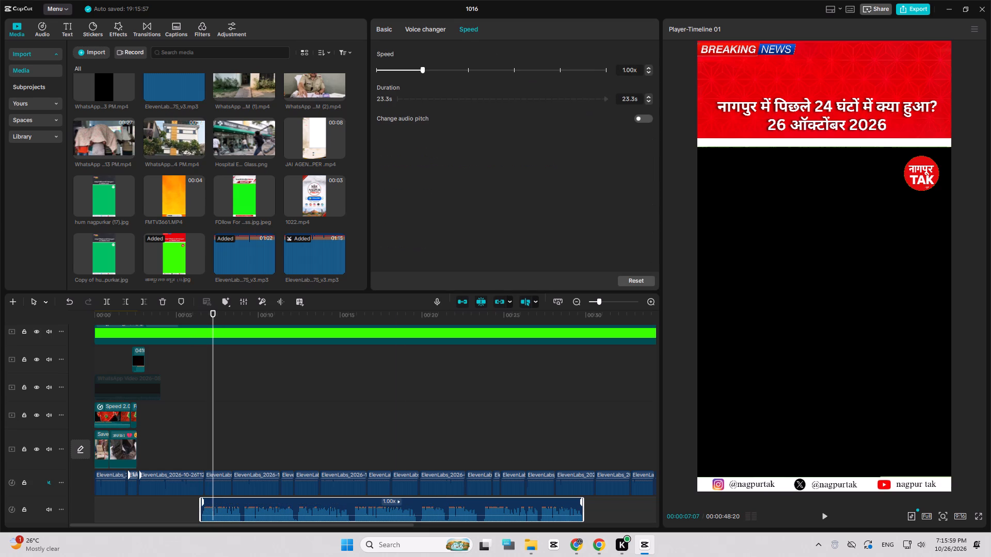
{"action": "left_click_drag", "start_coordinate": [629, 67], "coordinate": [634, 67]}
{"action": "double_click", "coordinate": [630, 72]}
{"action": "key", "text": "1"}
{"action": "key", "text": "0"}
{"action": "left_click", "coordinate": [569, 117]}
Raise the new voiceover clip's volume to 20 dB.
{"action": "left_click", "coordinate": [379, 31]}
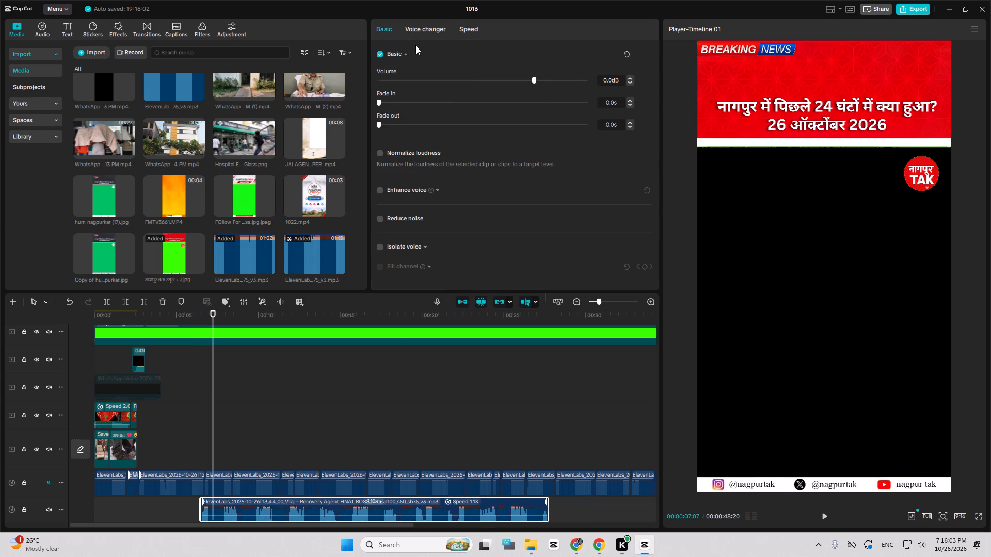
{"action": "left_click_drag", "start_coordinate": [574, 79], "coordinate": [625, 79]}
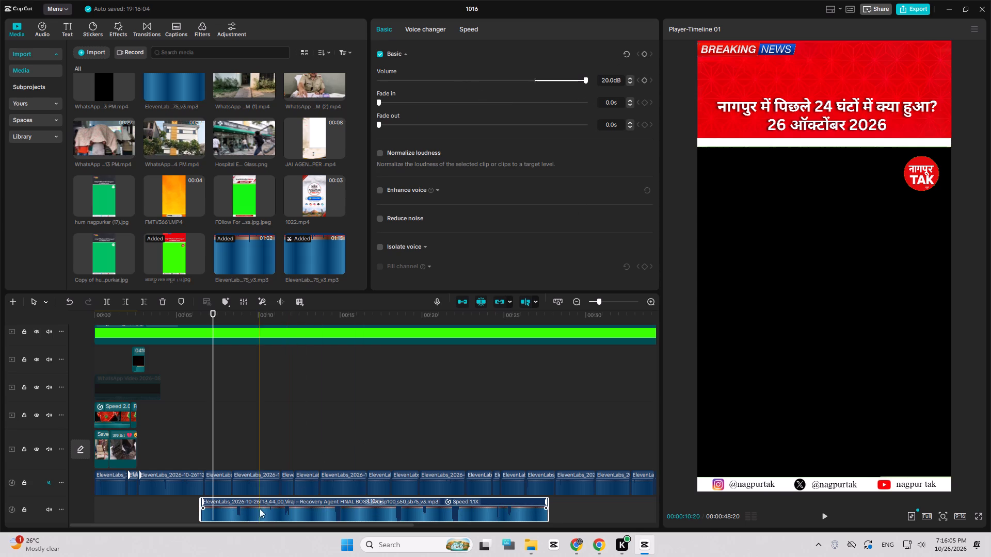
Shift all original voiceover clips after the opening ones later on their track, leaving a gap for the new voiceover.
{"action": "scroll", "coordinate": [252, 503], "scroll_direction": "down", "scroll_amount": 14, "text": "ctrl"}
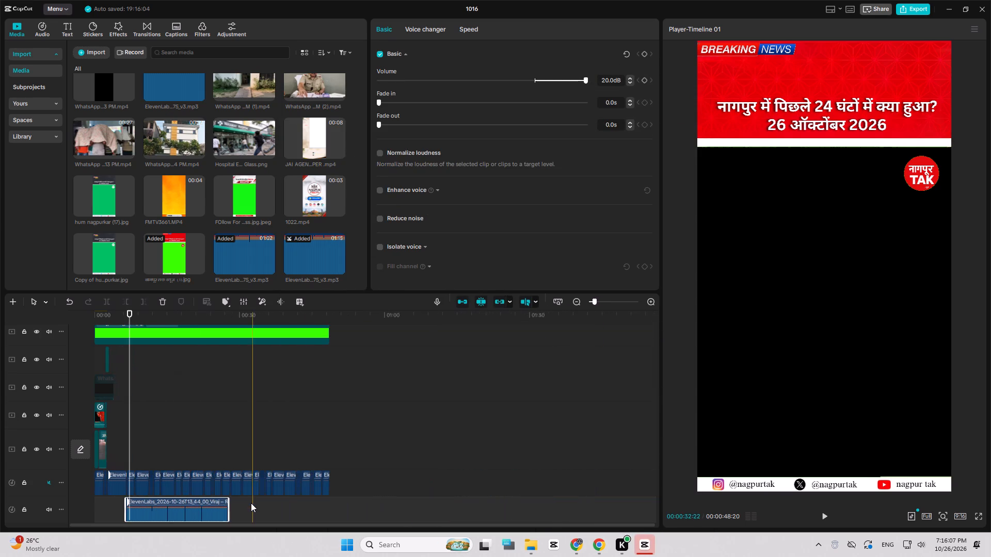
{"action": "left_click_drag", "start_coordinate": [434, 425], "coordinate": [118, 493]}
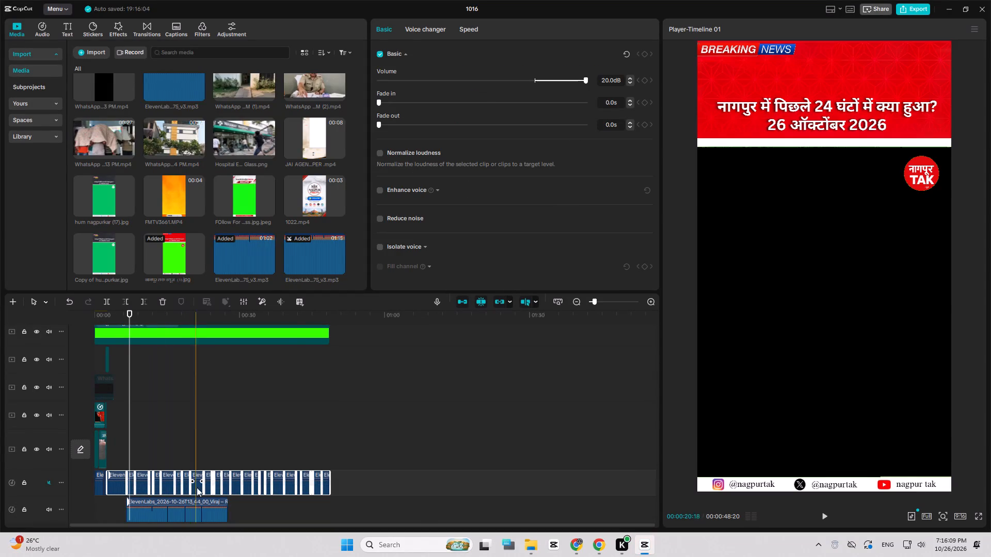
{"action": "left_click_drag", "start_coordinate": [198, 487], "coordinate": [310, 488]}
Move the new voiceover clip up onto the original voiceover track, in the gap just after the opening clips.
{"action": "left_click_drag", "start_coordinate": [247, 510], "coordinate": [123, 510]}
{"action": "left_click", "coordinate": [144, 509]}
{"action": "left_click_drag", "start_coordinate": [155, 515], "coordinate": [140, 493]}
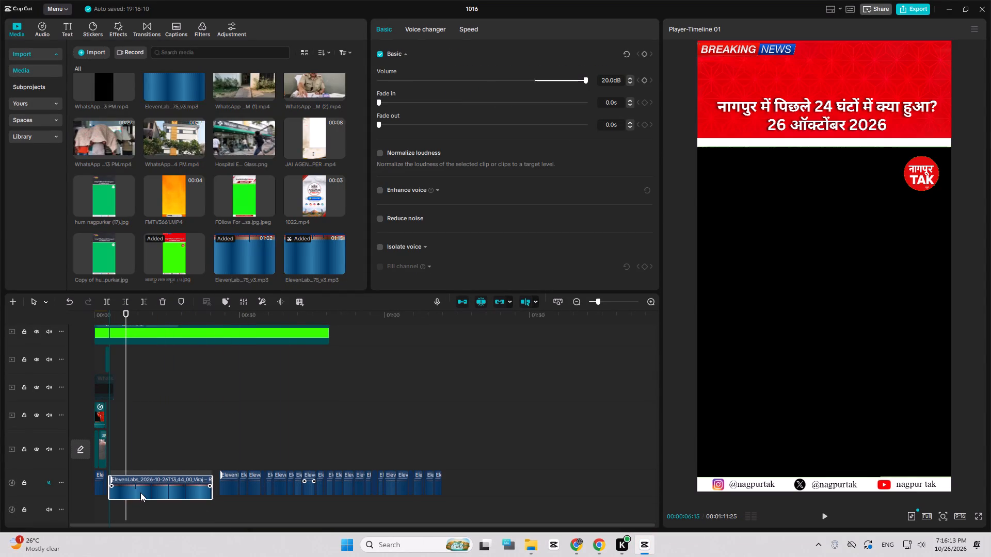
{"action": "left_click_drag", "start_coordinate": [140, 493], "coordinate": [140, 492]}
{"action": "scroll", "coordinate": [140, 492], "scroll_direction": "up", "scroll_amount": 9, "text": "ctrl"}
{"action": "left_click", "coordinate": [139, 491]}
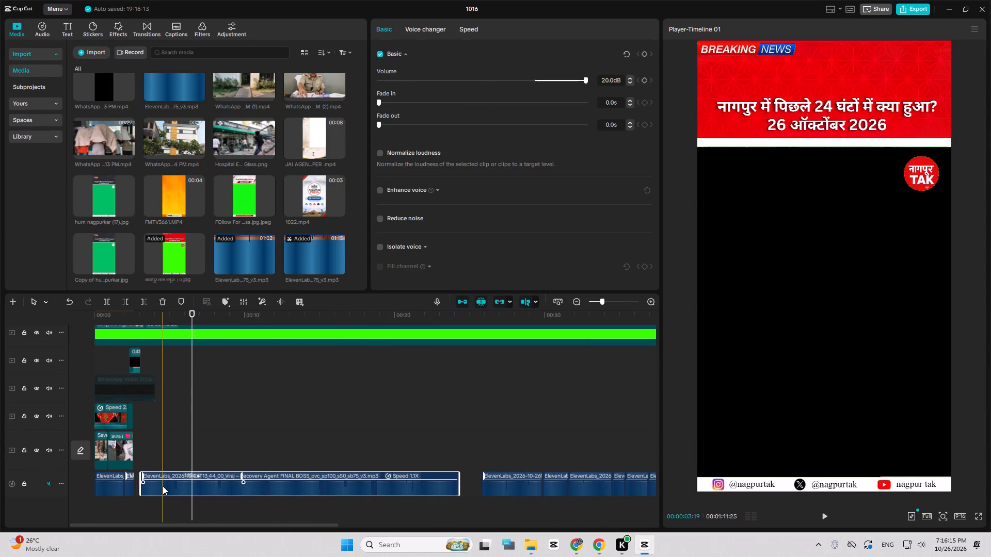
{"action": "left_click", "coordinate": [163, 486]}
Move the remaining original voiceover clips earlier together so they follow directly after the new voiceover clip.
{"action": "scroll", "coordinate": [498, 464], "scroll_direction": "down", "scroll_amount": 14, "text": "ctrl"}
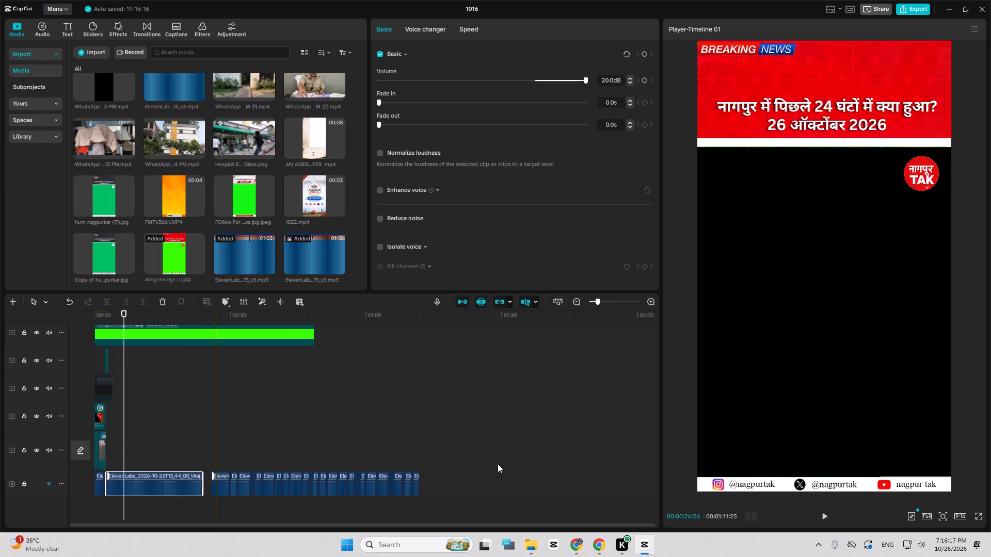
{"action": "left_click_drag", "start_coordinate": [498, 464], "coordinate": [213, 498]}
{"action": "scroll", "coordinate": [213, 498], "scroll_direction": "up", "scroll_amount": 10, "text": "ctrl"}
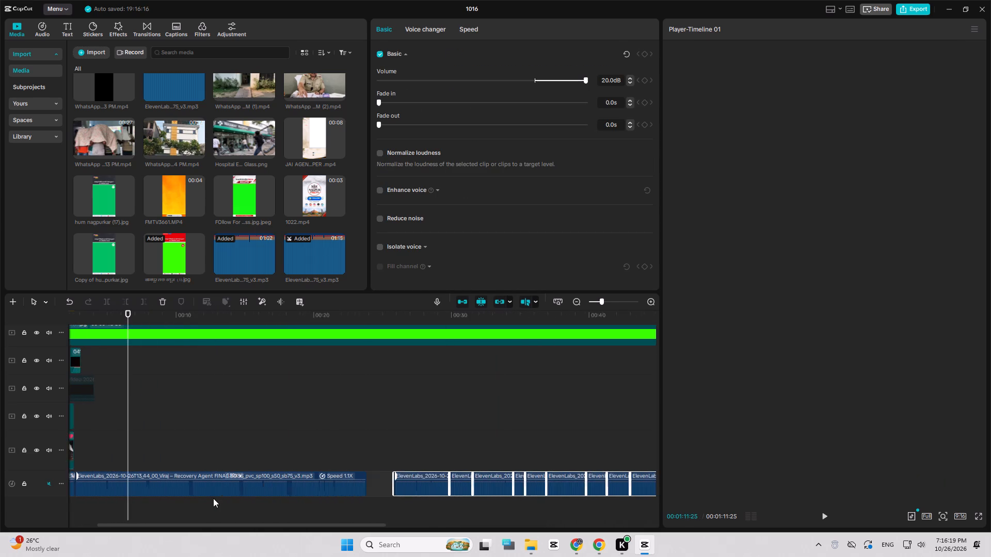
{"action": "left_click_drag", "start_coordinate": [430, 490], "coordinate": [402, 490]}
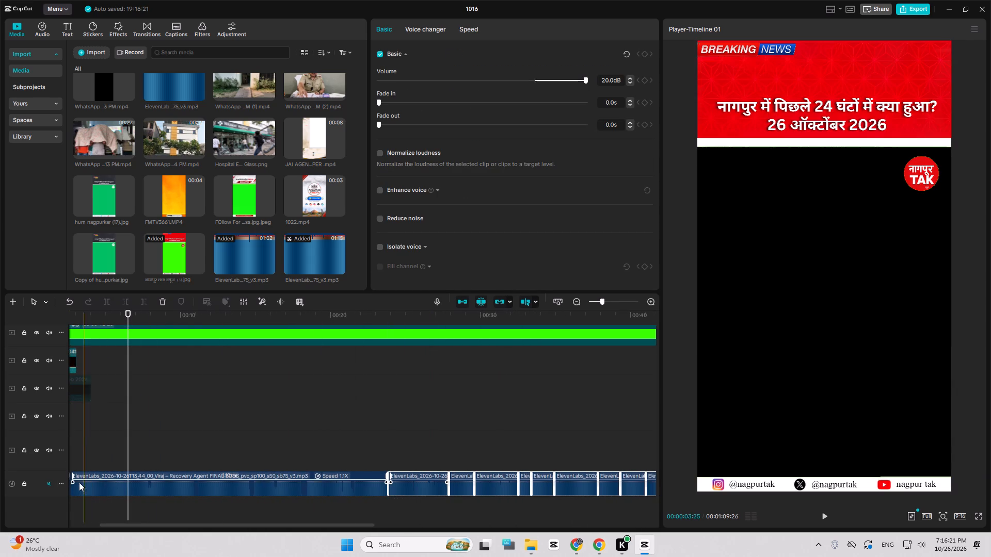
Unmute the voiceover track and play the timeline from the very start to hear the edited narration.
{"action": "left_click", "coordinate": [47, 482]}
{"action": "left_click_drag", "start_coordinate": [145, 315], "coordinate": [0, 313]}
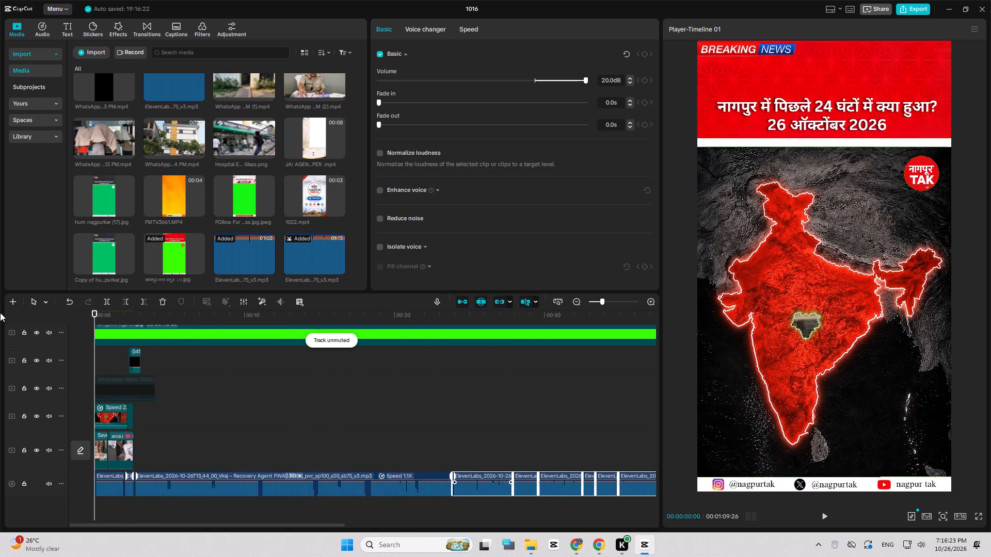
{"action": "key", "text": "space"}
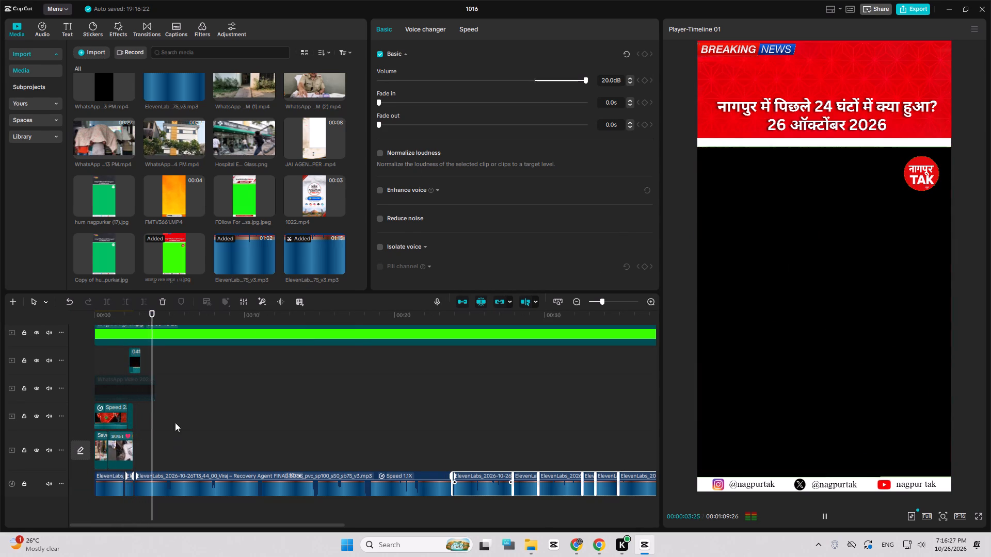
Mute the track holding the disabled WhatsApp background video and re-enable that clip.
{"action": "double_click", "coordinate": [47, 389]}
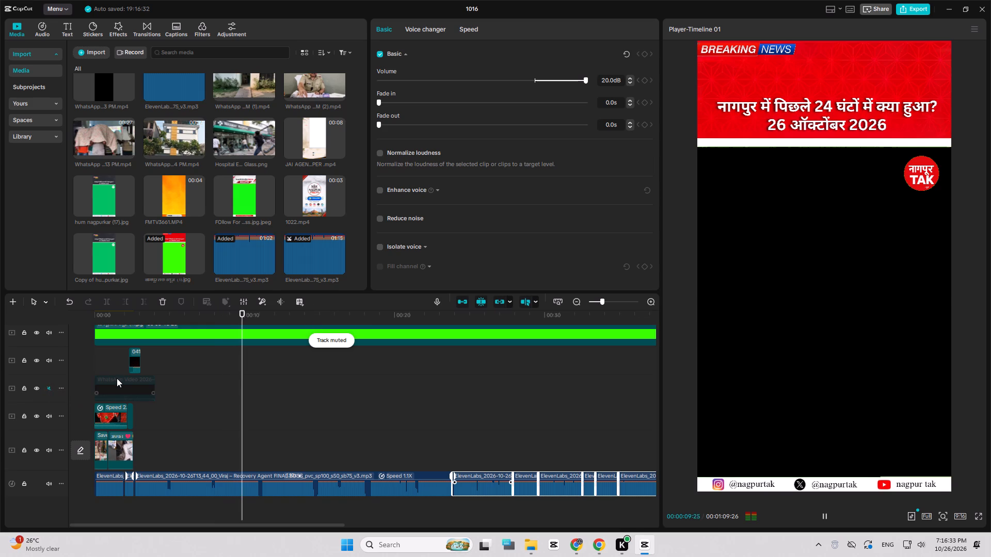
{"action": "left_click", "coordinate": [117, 379]}
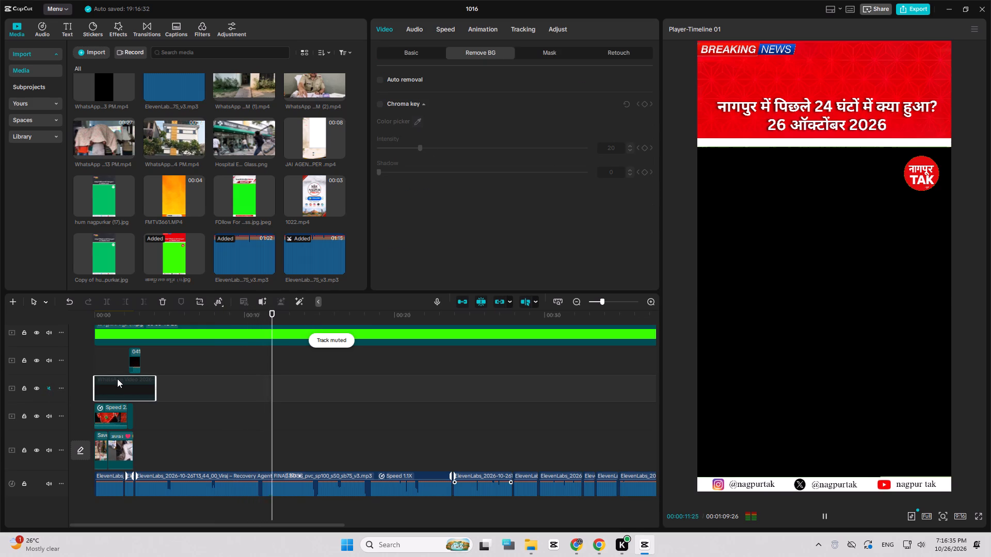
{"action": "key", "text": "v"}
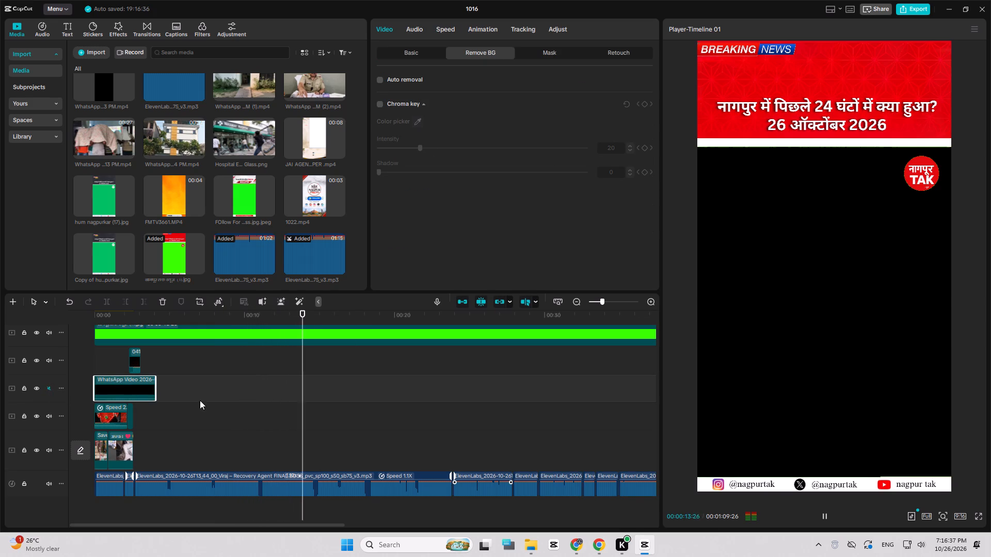
Extend the black WhatsApp background video to the end of the last voiceover clip, for a duration of 00:01:09:26.
{"action": "left_click_drag", "start_coordinate": [156, 389], "coordinate": [637, 392]}
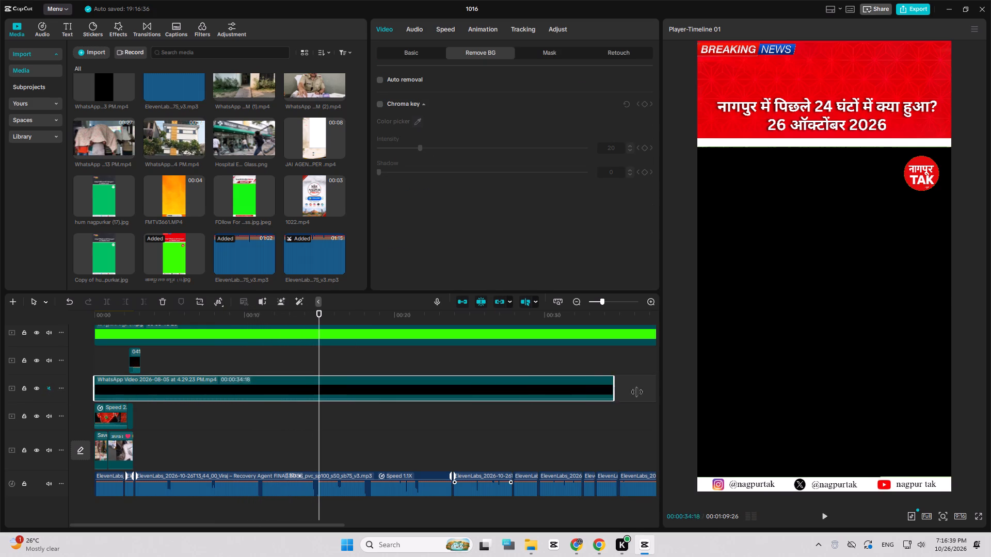
{"action": "left_click_drag", "start_coordinate": [637, 392], "coordinate": [431, 404]}
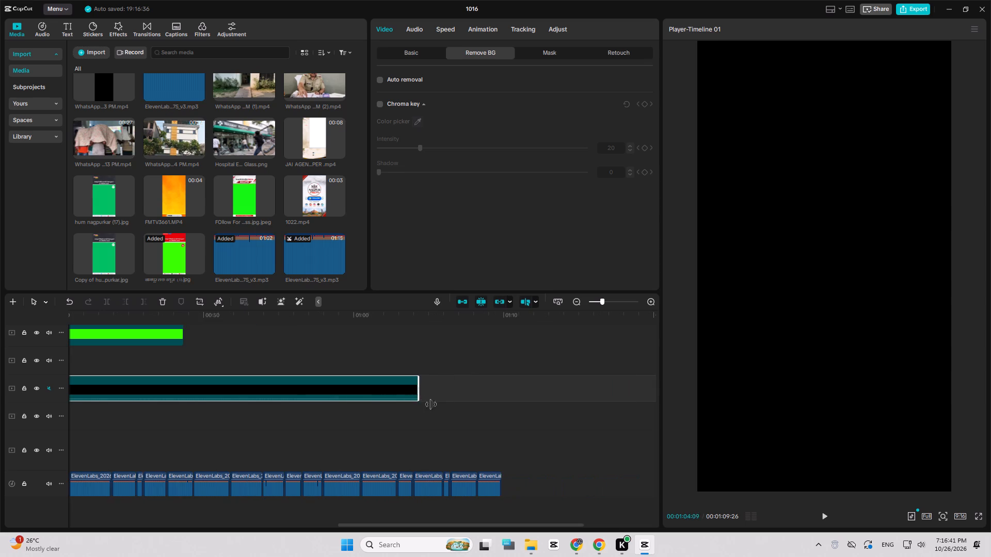
{"action": "left_click_drag", "start_coordinate": [431, 404], "coordinate": [498, 412]}
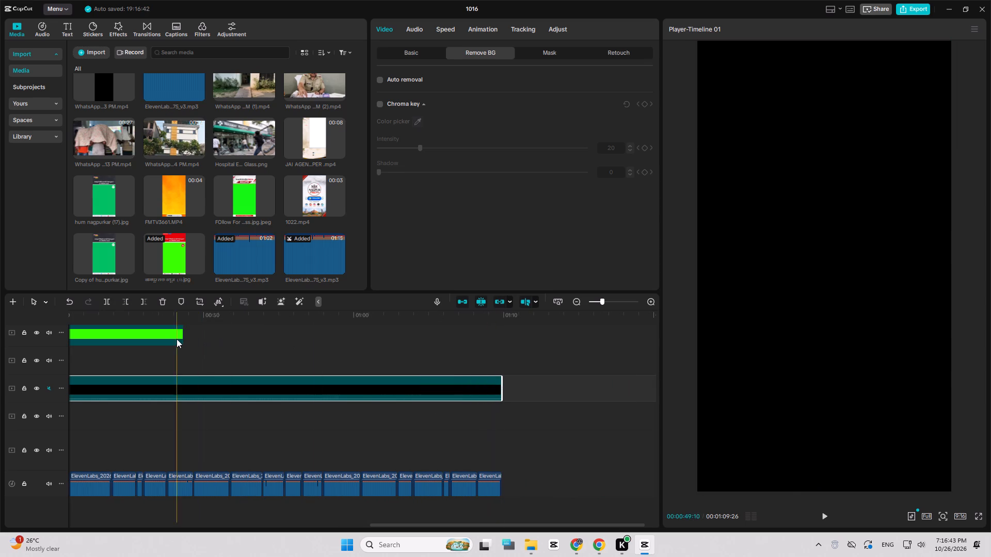
Extend the green-screen breaking-news frame to the end of the last voiceover clip and return the playhead to the timeline's start.
{"action": "left_click_drag", "start_coordinate": [182, 326], "coordinate": [490, 350]}
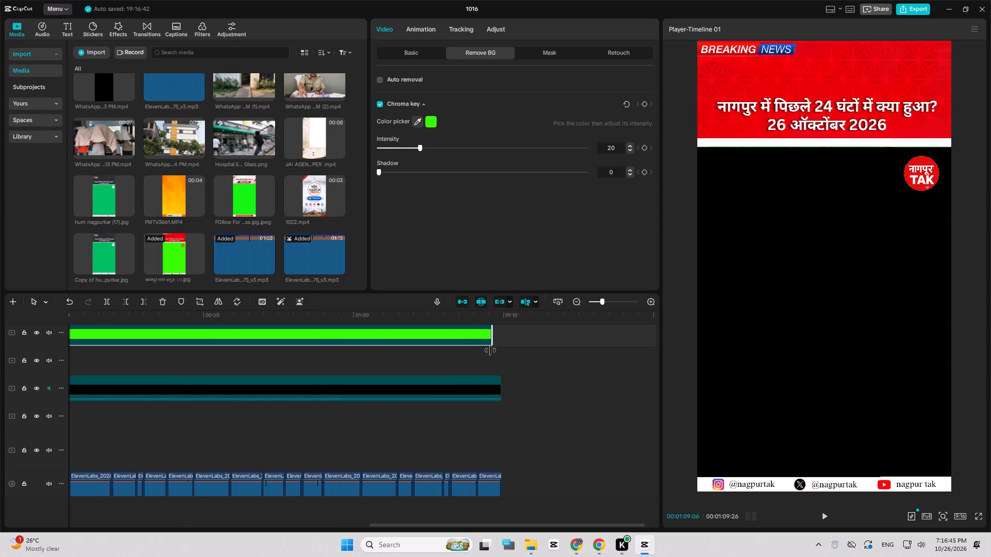
{"action": "left_click_drag", "start_coordinate": [490, 350], "coordinate": [497, 353]}
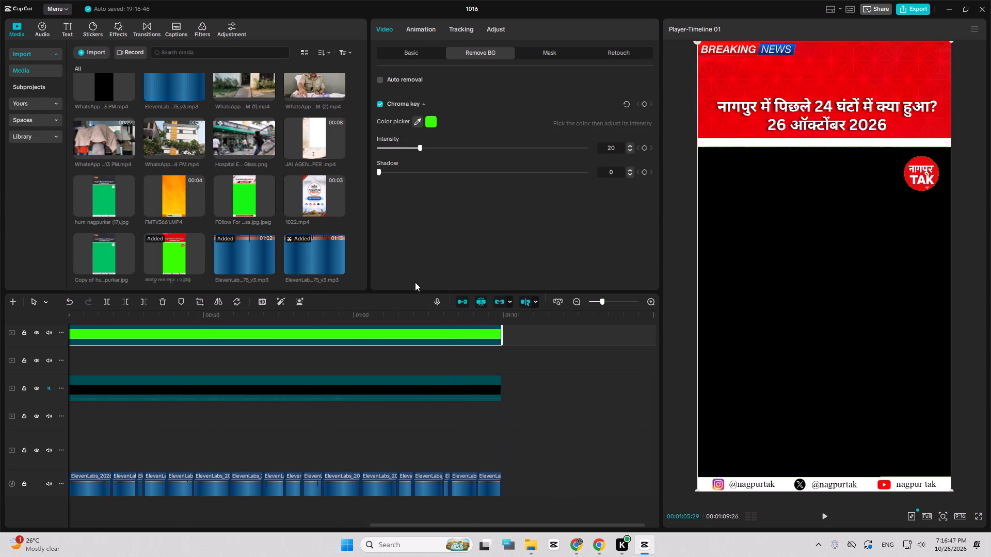
{"action": "left_click_drag", "start_coordinate": [428, 314], "coordinate": [0, 315]}
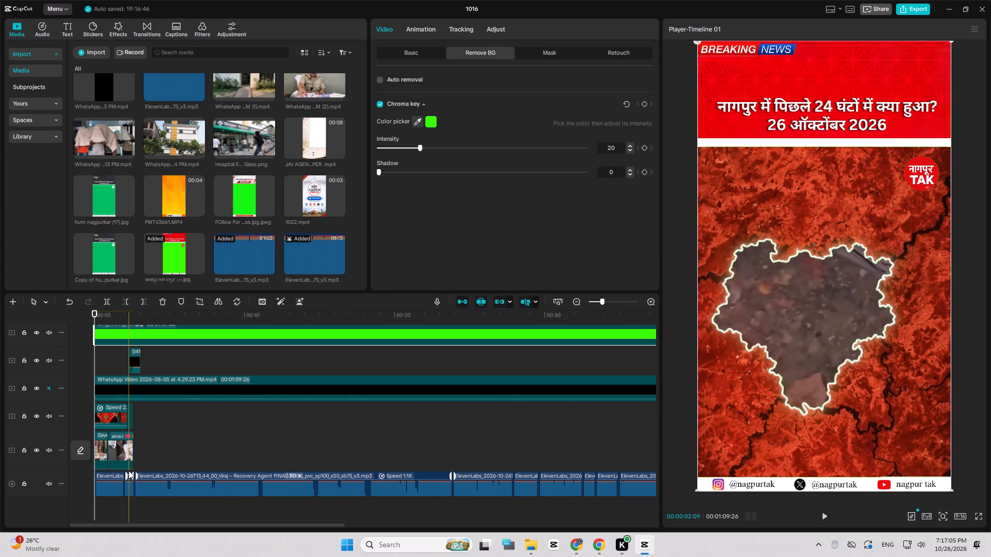
Play the video from the start to about 30 seconds to check the combined voiceover.
{"action": "key", "text": "space"}
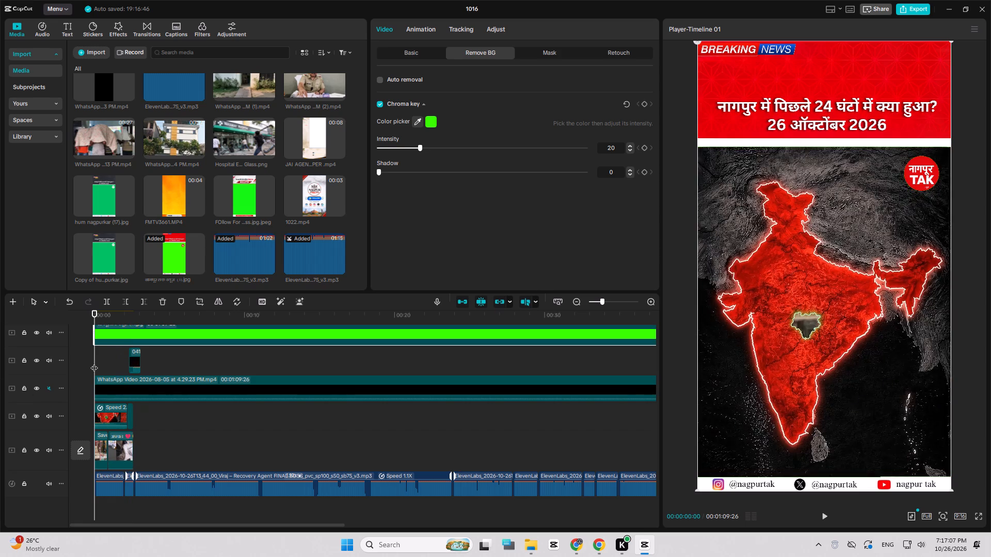
{"action": "key", "text": "space"}
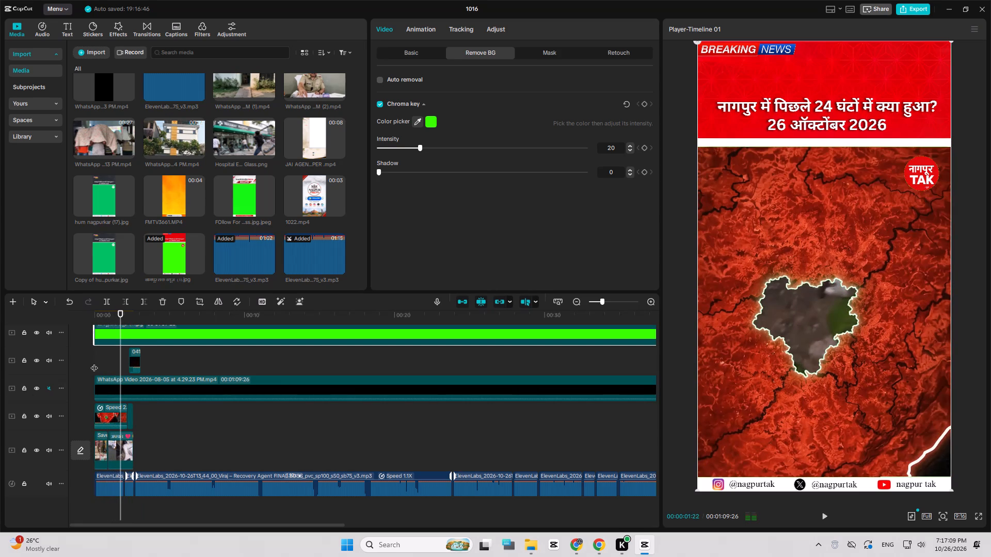
{"action": "key", "text": "space"}
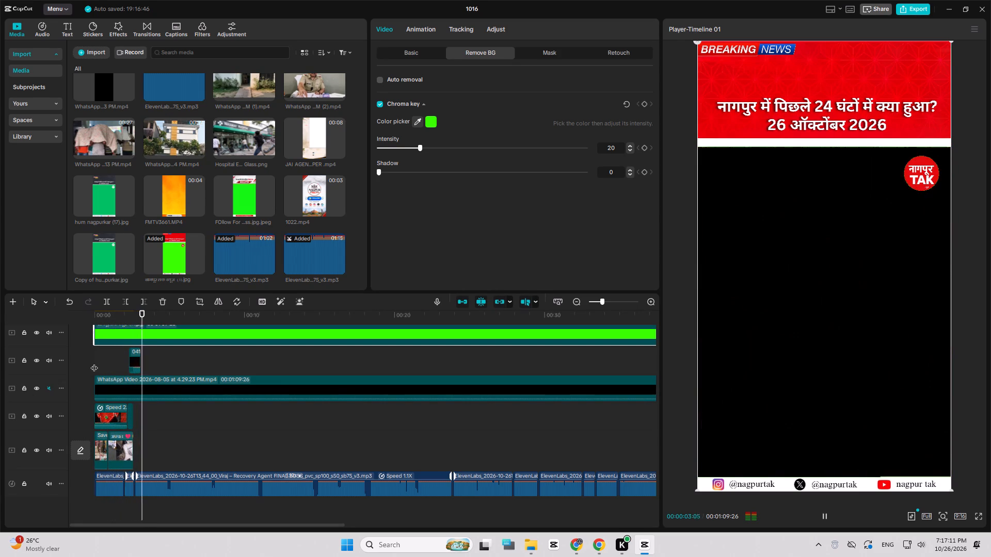
{"action": "key", "text": "space"}
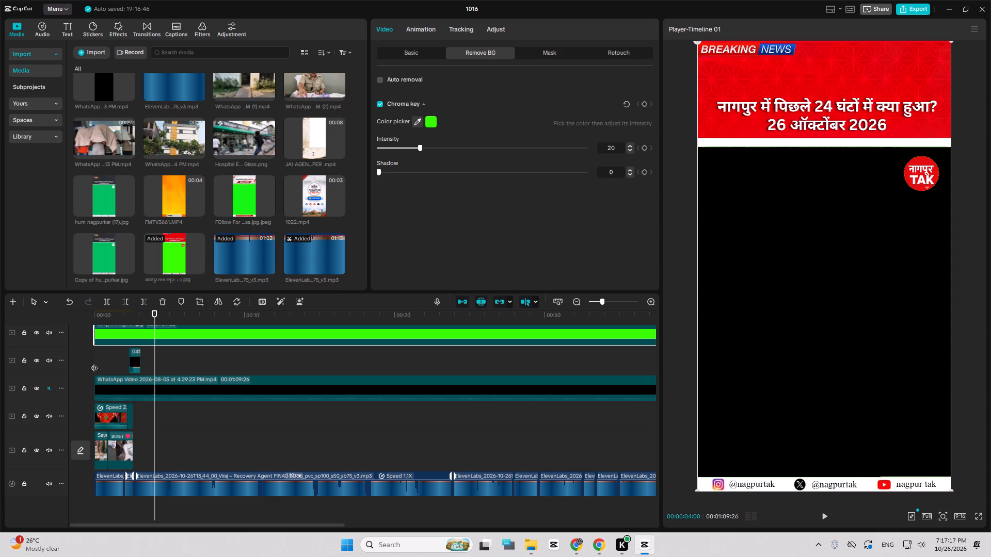
{"action": "key", "text": "space"}
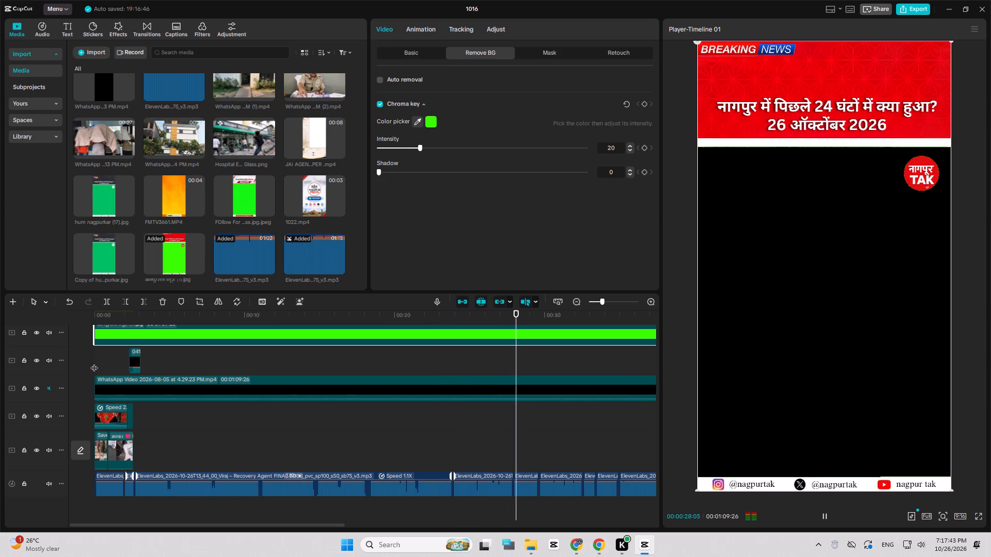
{"action": "key", "text": "space"}
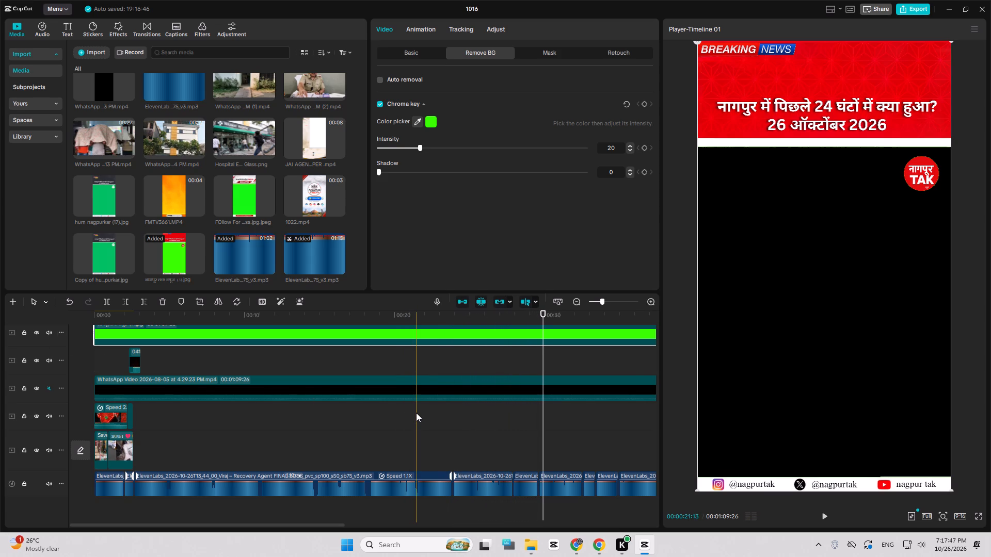
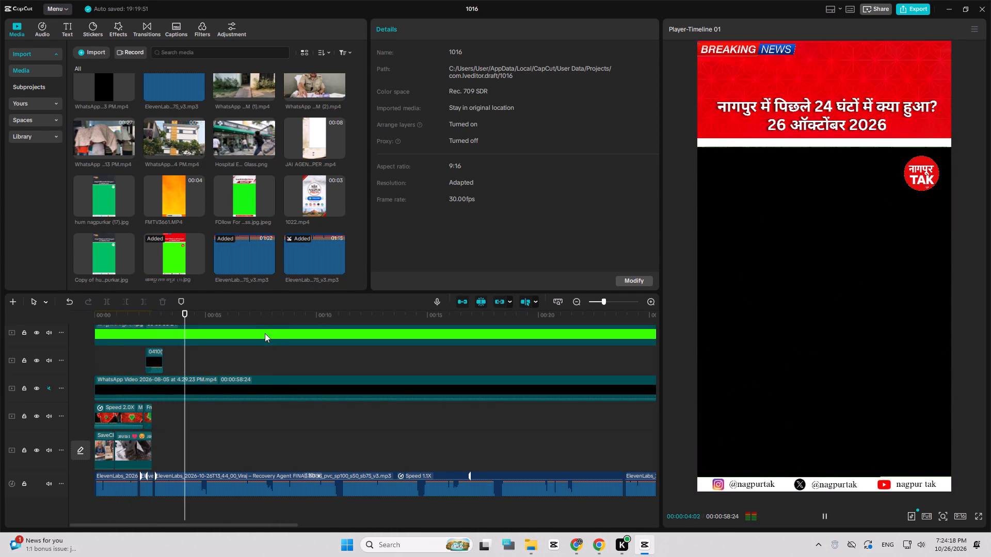
Skim the narration after the intro clips up to about 00:00:14, sampling its audio at several points.
{"action": "left_click_drag", "start_coordinate": [240, 319], "coordinate": [380, 329]}
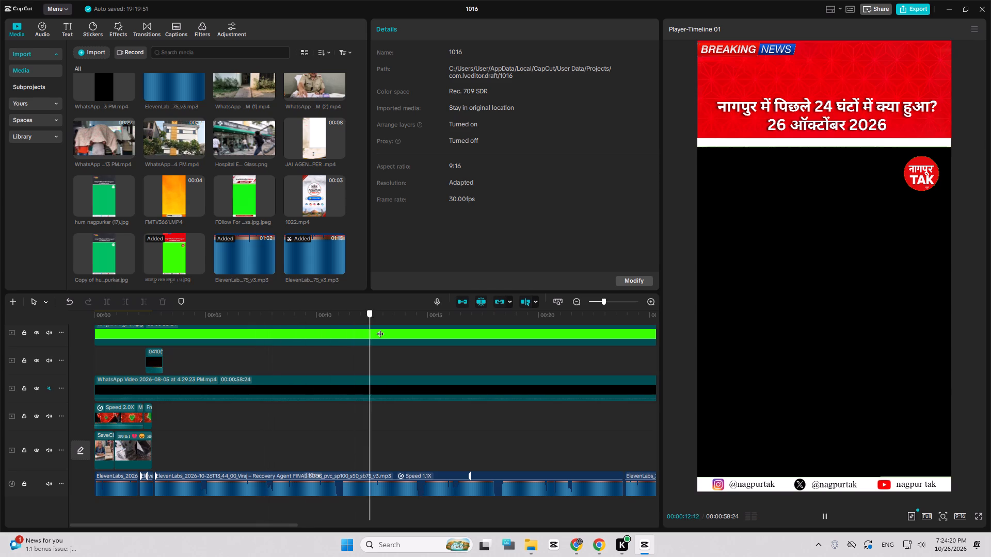
{"action": "left_click_drag", "start_coordinate": [380, 329], "coordinate": [391, 330]}
{"action": "key", "text": "space"}
{"action": "left_click_drag", "start_coordinate": [396, 333], "coordinate": [352, 341]}
{"action": "key", "text": "space"}
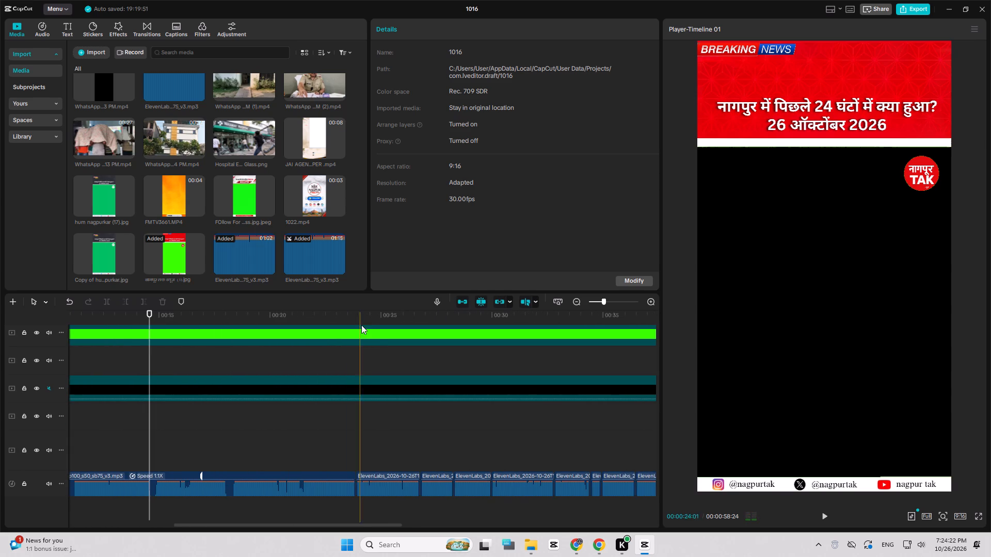
Turn off the main track magnet for the timeline.
{"action": "left_click", "coordinate": [466, 300]}
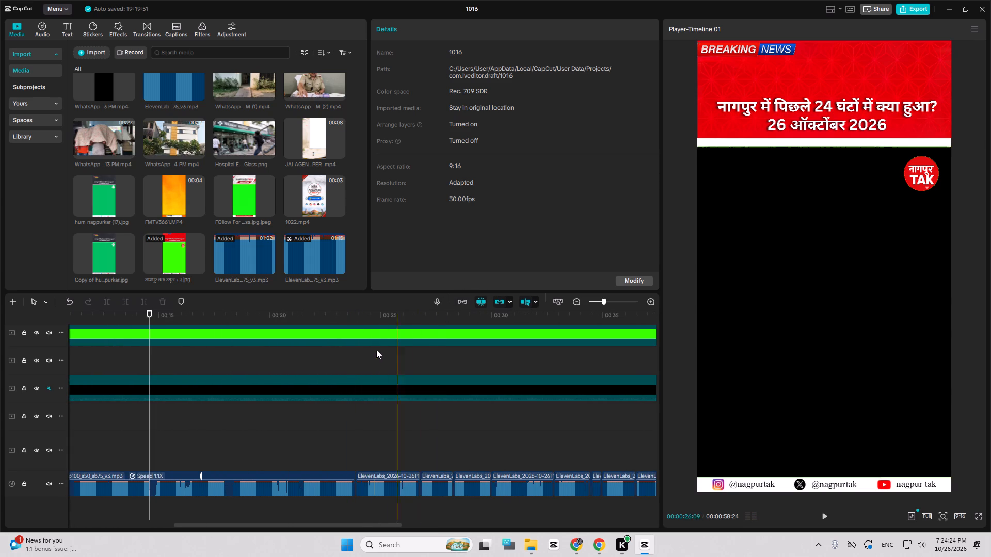
Play the narration from the end of the long recovery agent voice clip, at about 00:00:24.
{"action": "key", "text": "space"}
{"action": "left_click", "coordinate": [356, 318]}
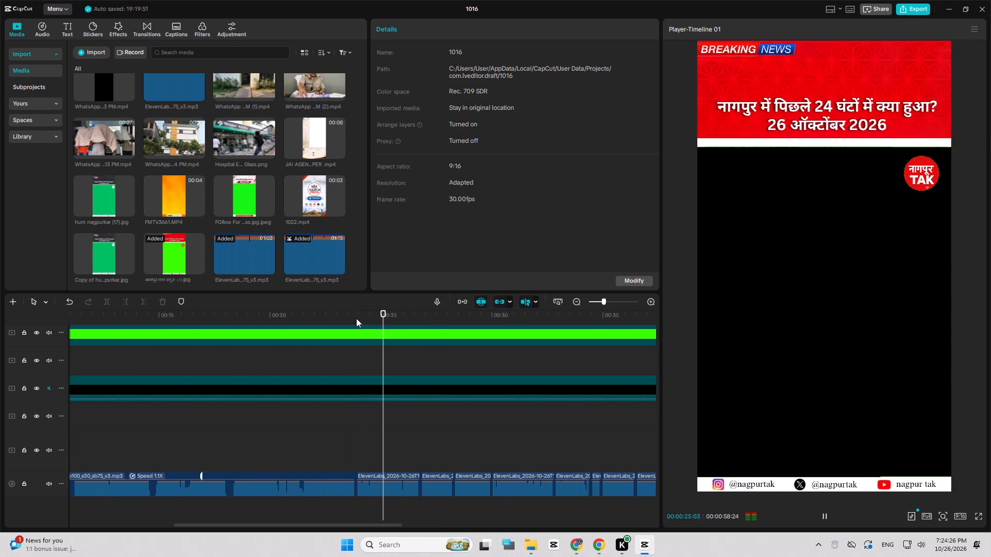
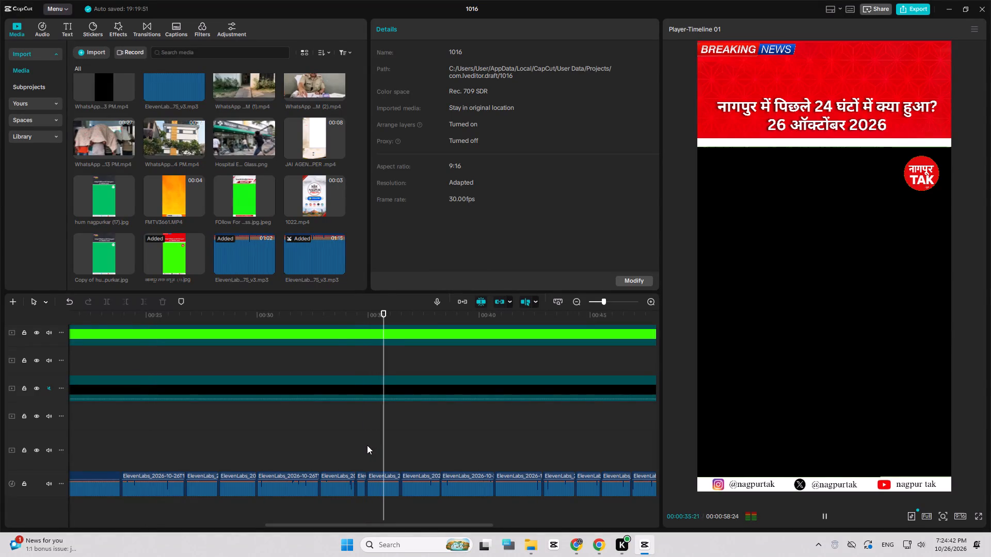
Replay parts of the narration between about 00:00:29 and 00:00:35, and place the playhead at the clip boundary at 00:00:29:29.
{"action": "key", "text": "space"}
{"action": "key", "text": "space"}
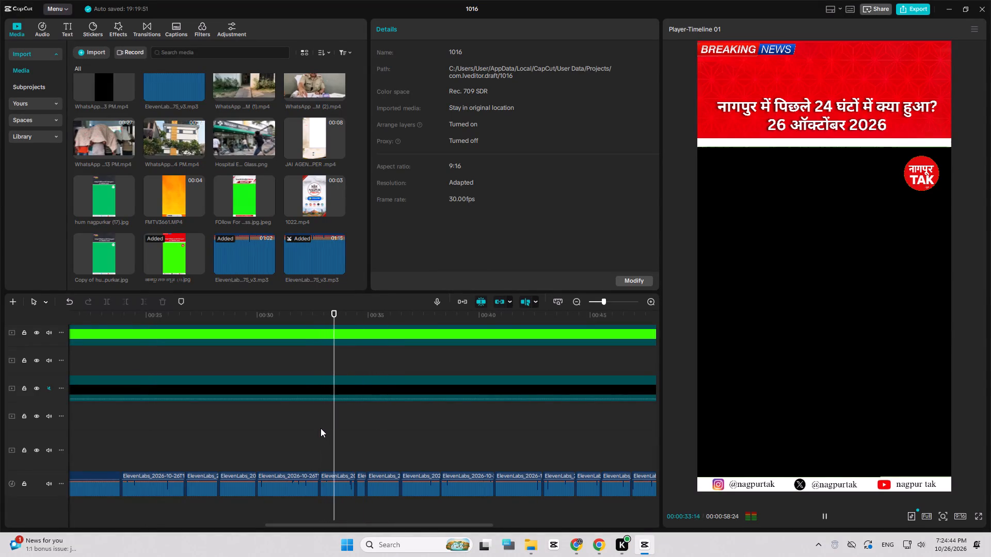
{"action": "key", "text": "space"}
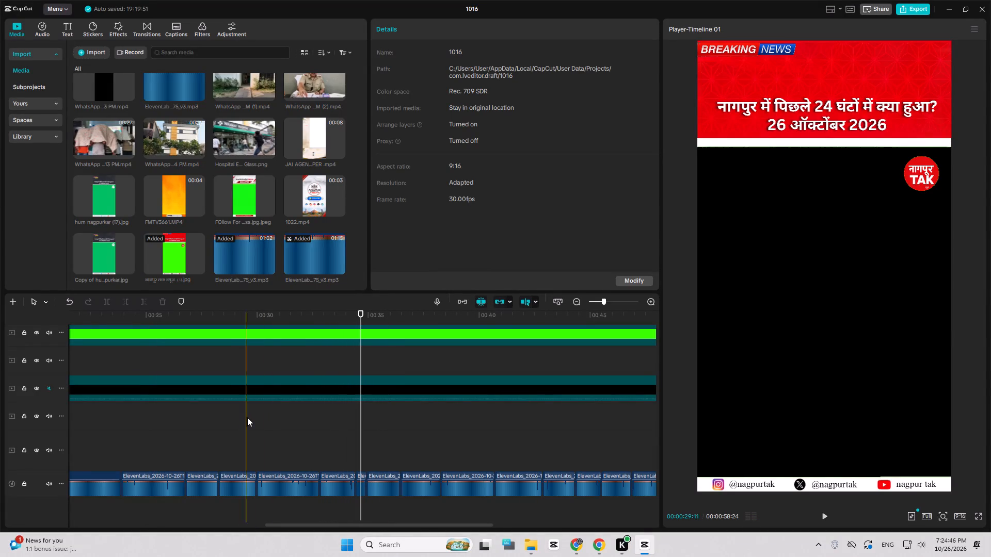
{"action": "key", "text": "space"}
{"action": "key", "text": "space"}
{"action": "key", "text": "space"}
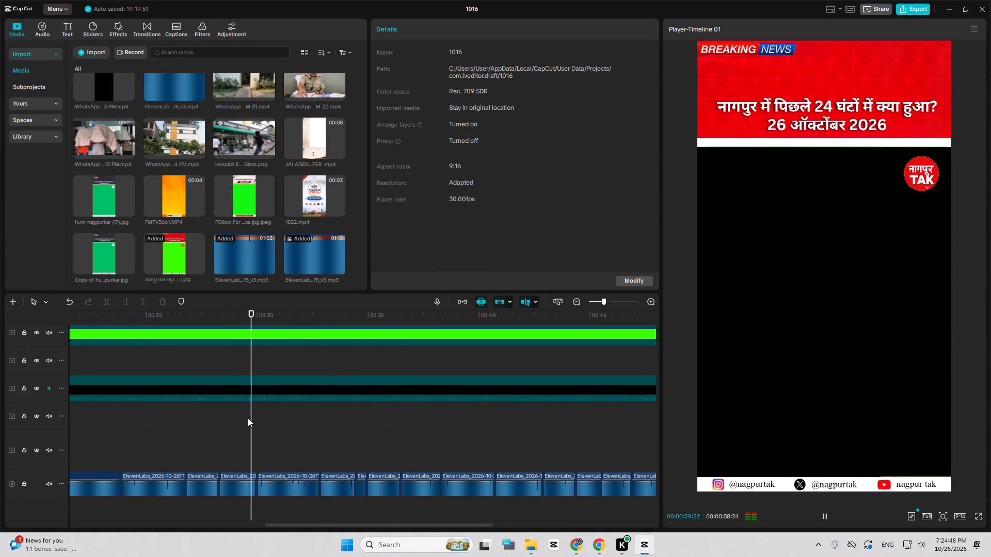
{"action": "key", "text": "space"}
{"action": "left_click", "coordinate": [257, 421]}
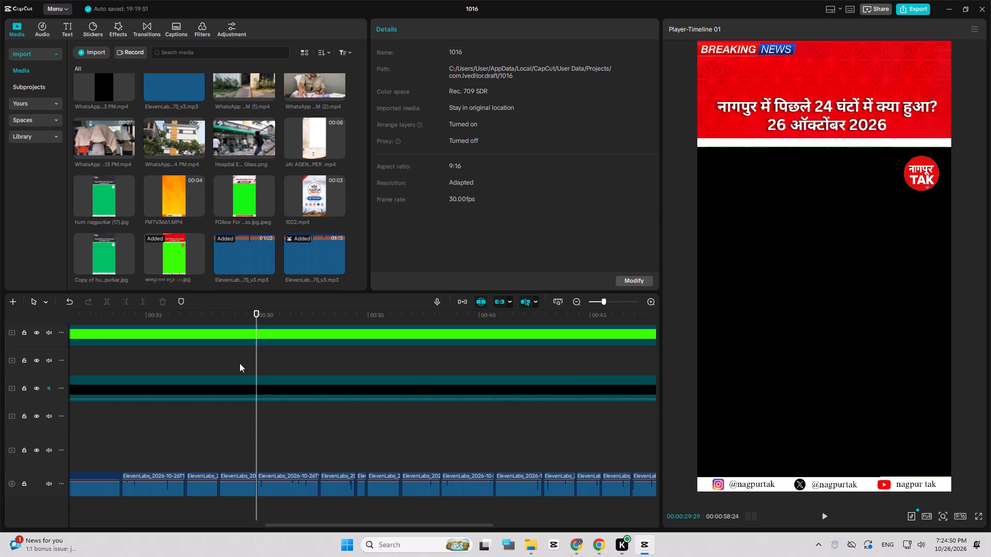
Import the car-glass-breaking and cash-bag theft video, whose name starts "कार का काँच तोड़ा", from the Downloads folder.
{"action": "left_click", "coordinate": [95, 56]}
{"action": "left_click", "coordinate": [124, 77]}
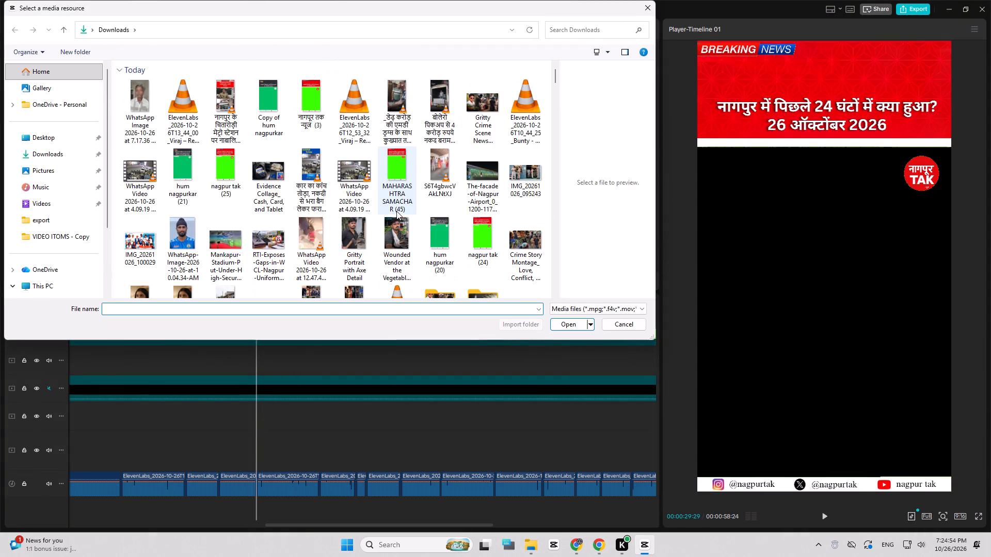
{"action": "double_click", "coordinate": [314, 170]}
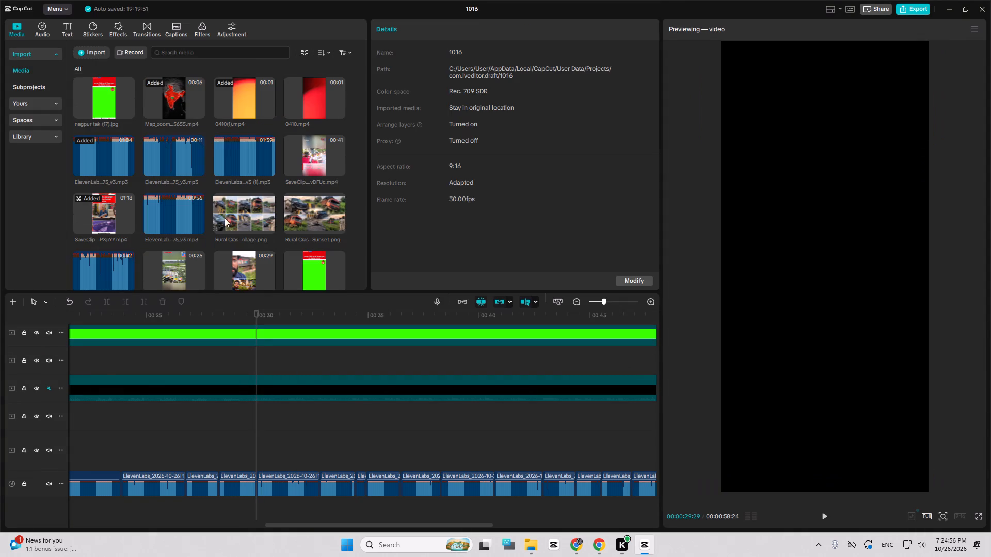
Import the 'डेढ़ करोड़ की एमडी ड्रग्स' video from Downloads and place it above the narration, starting at the playhead at 00:00:29:29.
{"action": "left_click", "coordinate": [78, 55]}
{"action": "left_click", "coordinate": [96, 71]}
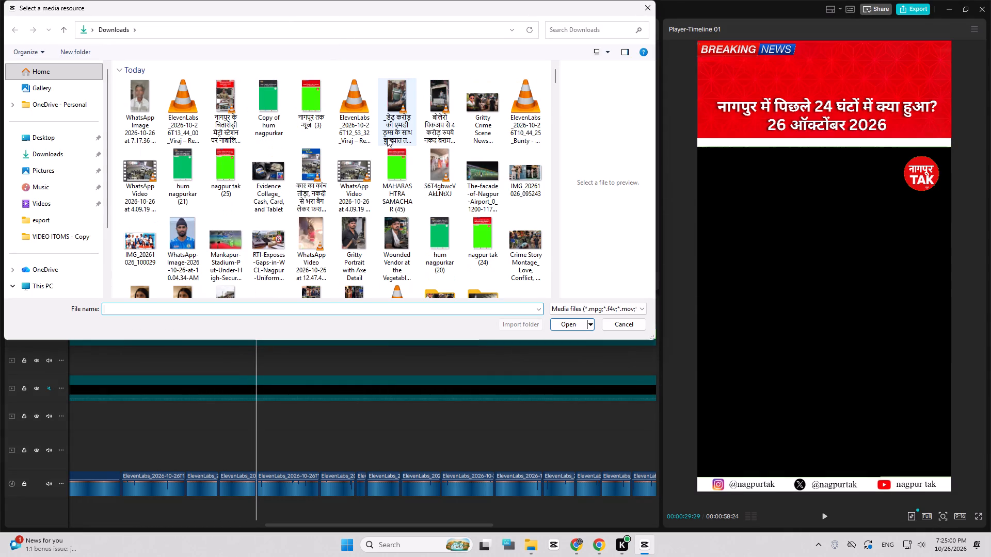
{"action": "double_click", "coordinate": [393, 115]}
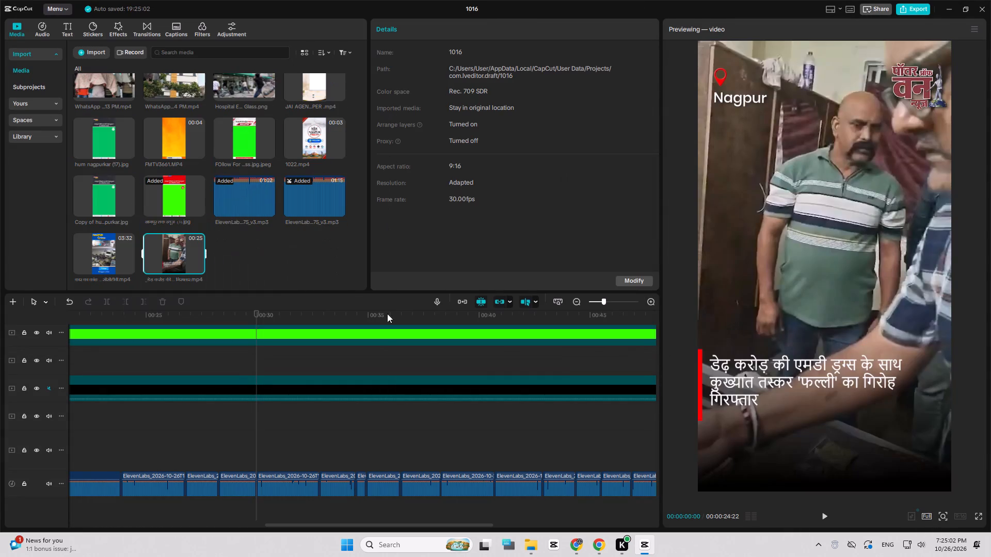
{"action": "left_click_drag", "start_coordinate": [190, 256], "coordinate": [284, 445]}
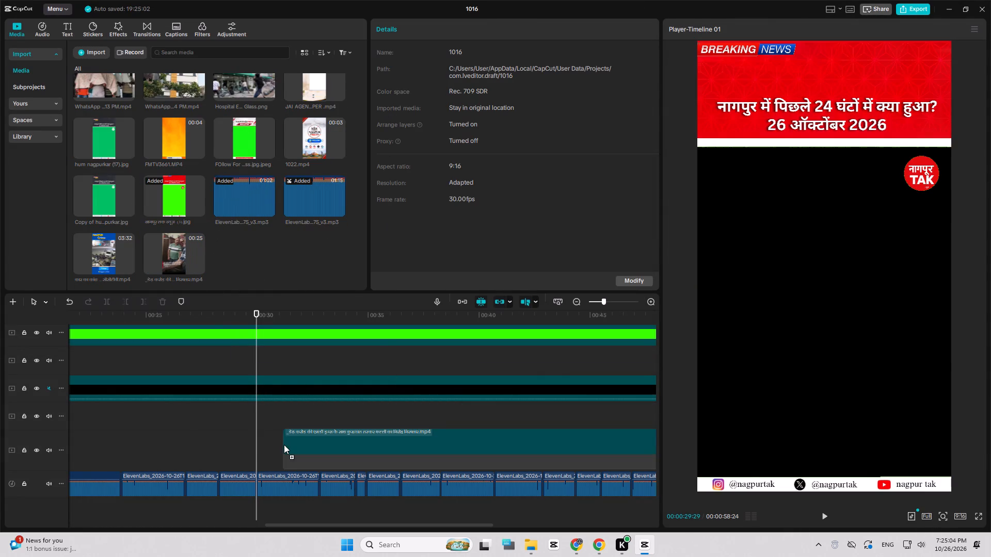
{"action": "left_click_drag", "start_coordinate": [284, 445], "coordinate": [255, 446]}
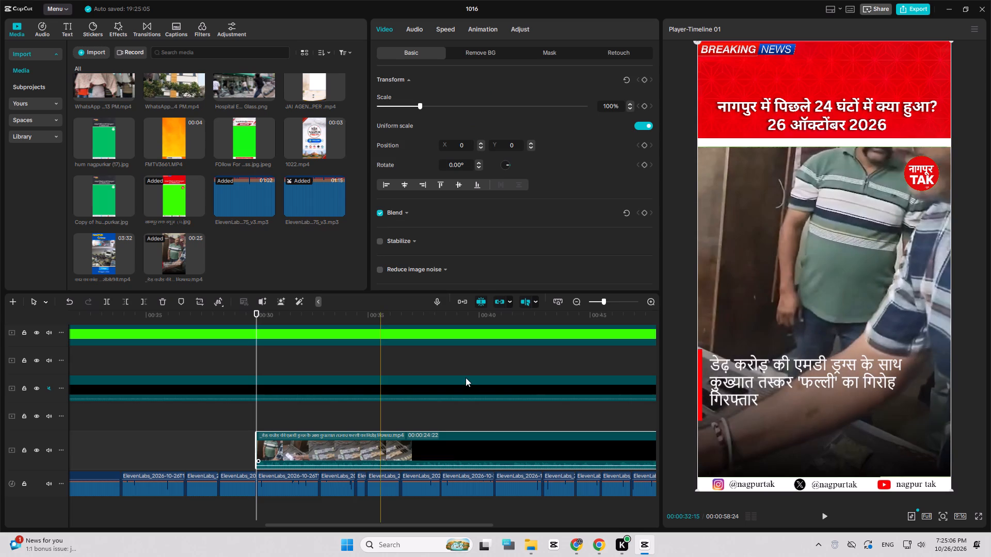
Lower the drugs video clip's own volume to below about -29 dB.
{"action": "left_click_drag", "start_coordinate": [468, 466], "coordinate": [469, 476]}
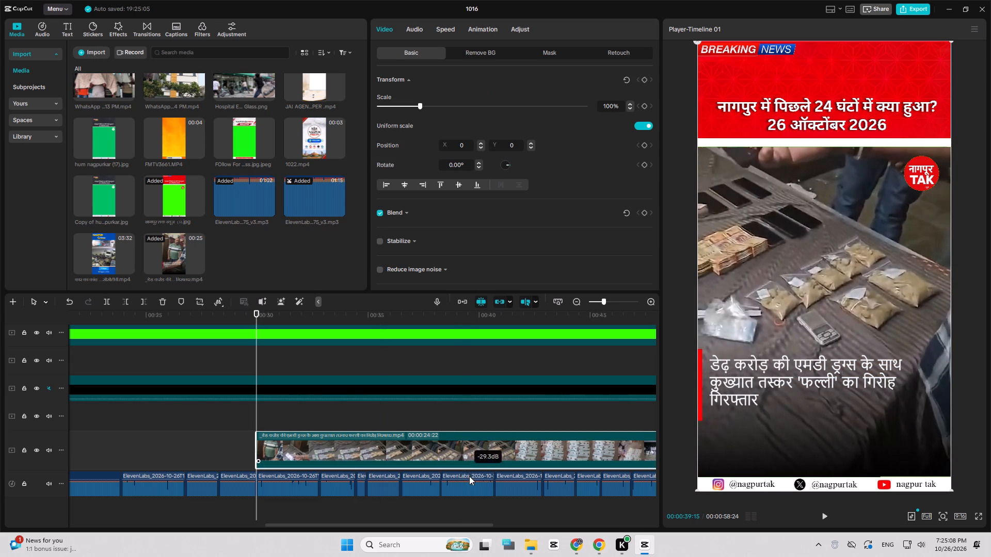
{"action": "left_click_drag", "start_coordinate": [469, 476], "coordinate": [469, 480]}
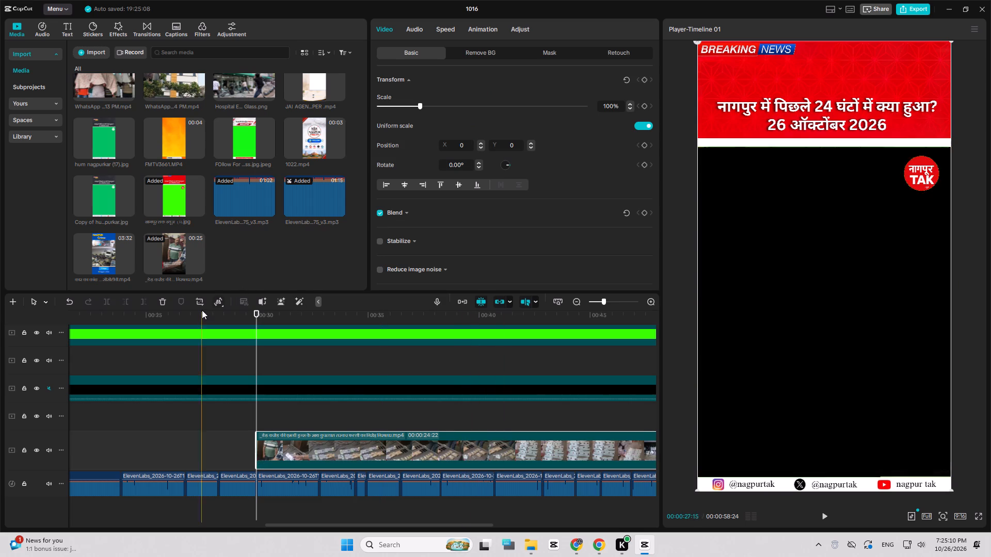
Crop the drugs video to its middle area, cutting off the Nagpur label and channel logo above and the Hindi caption below.
{"action": "left_click", "coordinate": [200, 304]}
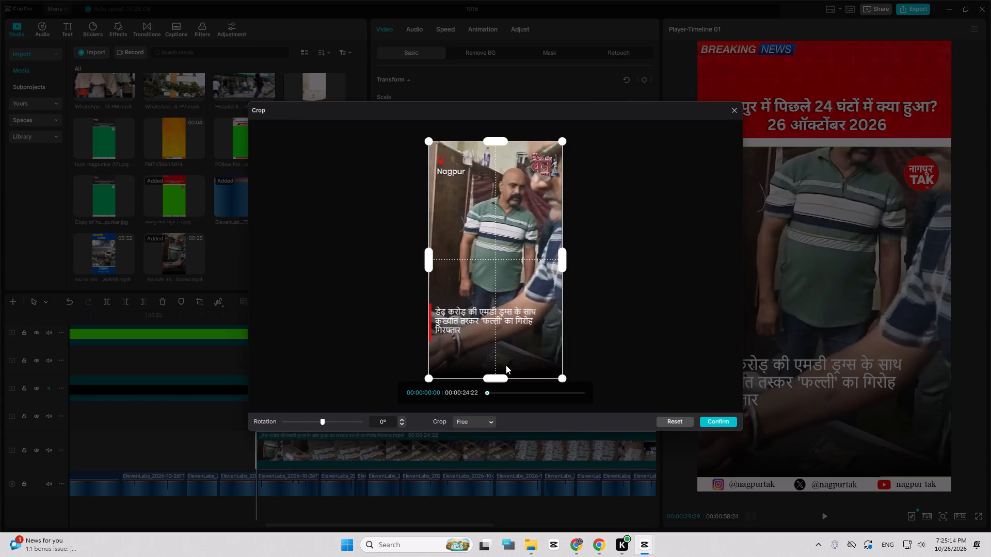
{"action": "left_click_drag", "start_coordinate": [491, 139], "coordinate": [494, 181]}
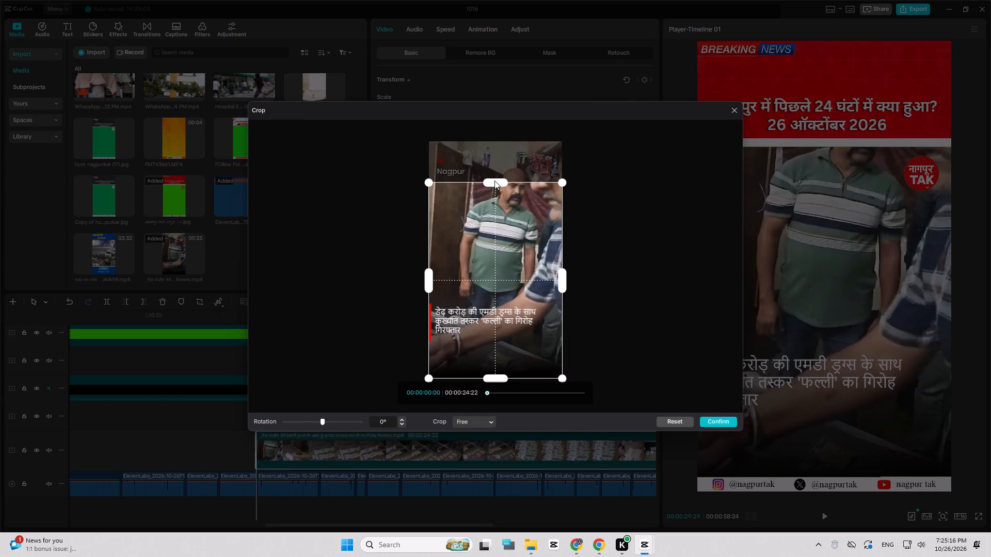
{"action": "left_click_drag", "start_coordinate": [494, 181], "coordinate": [492, 176]}
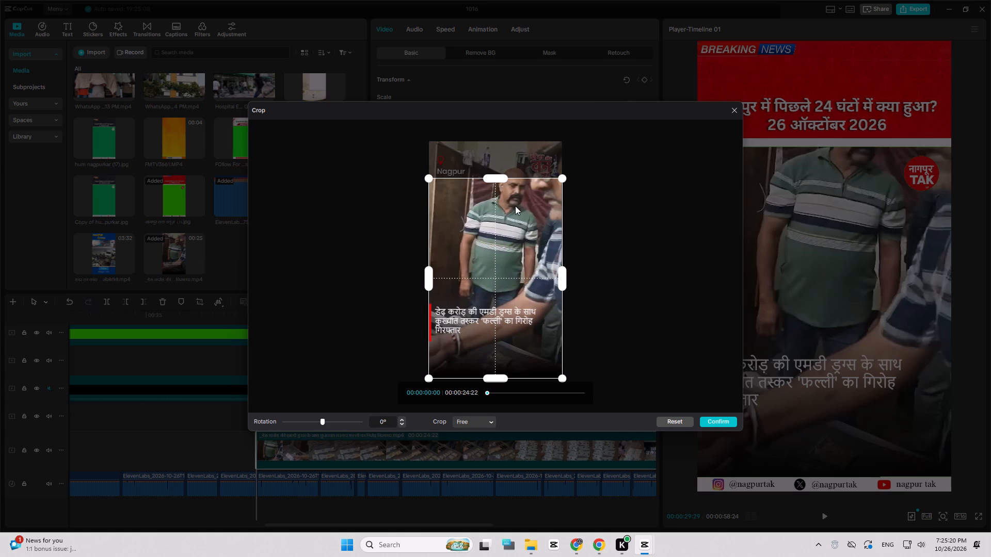
{"action": "left_click_drag", "start_coordinate": [505, 378], "coordinate": [510, 307]}
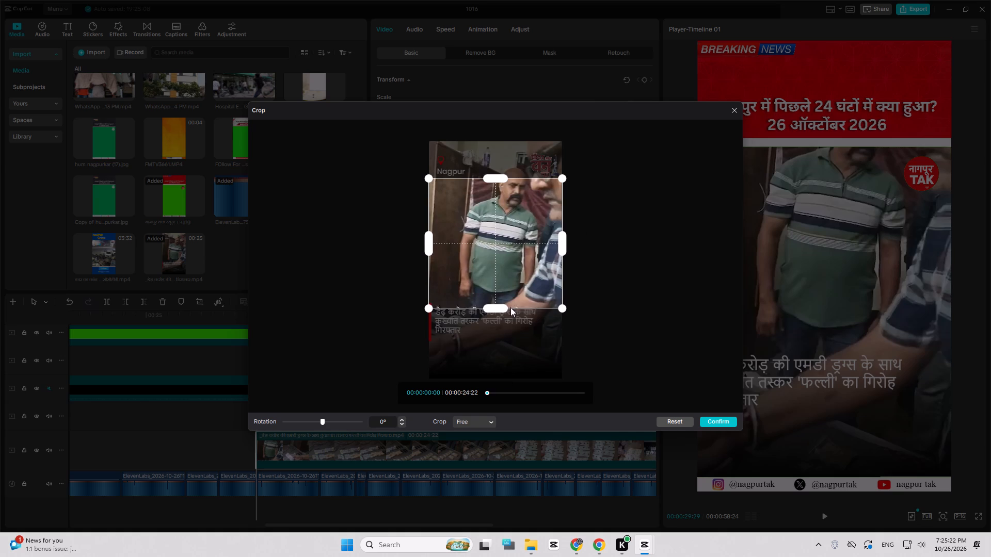
{"action": "left_click_drag", "start_coordinate": [510, 307], "coordinate": [510, 304]}
{"action": "left_click", "coordinate": [696, 417]}
{"action": "left_click", "coordinate": [707, 419]}
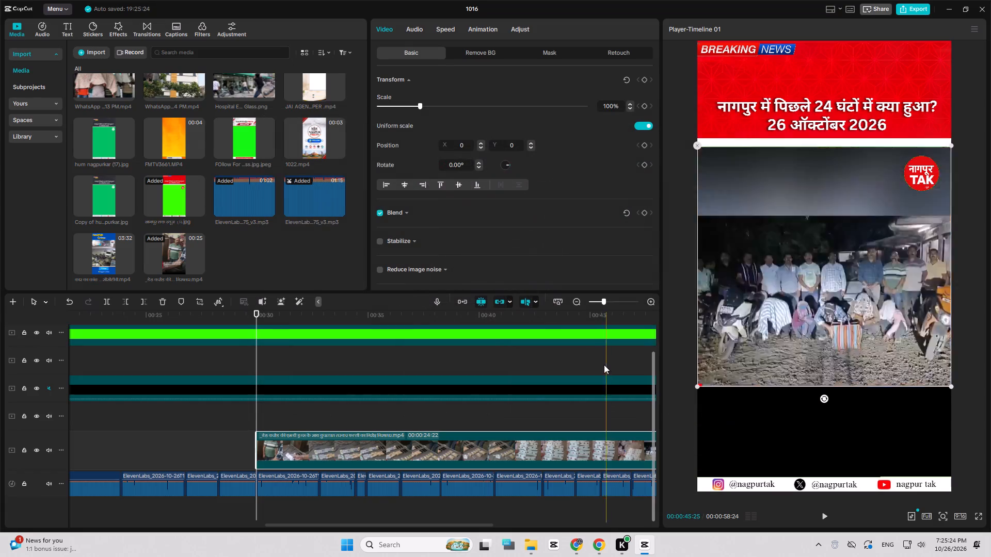
Move the cropped drugs video down to Y -387 and scale it to 140% to fill the area below the headline.
{"action": "left_click_drag", "start_coordinate": [793, 345], "coordinate": [792, 391]}
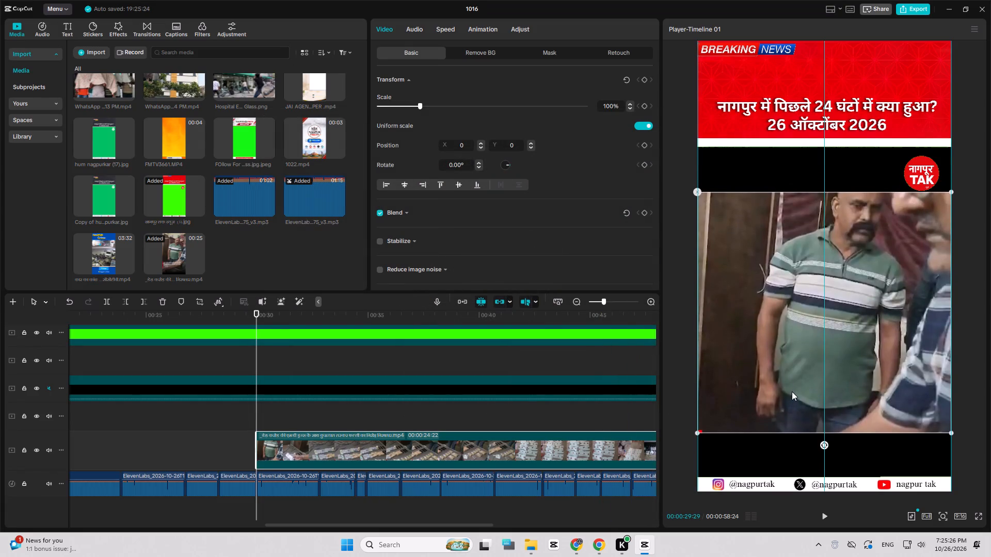
{"action": "left_click_drag", "start_coordinate": [792, 391], "coordinate": [792, 390]}
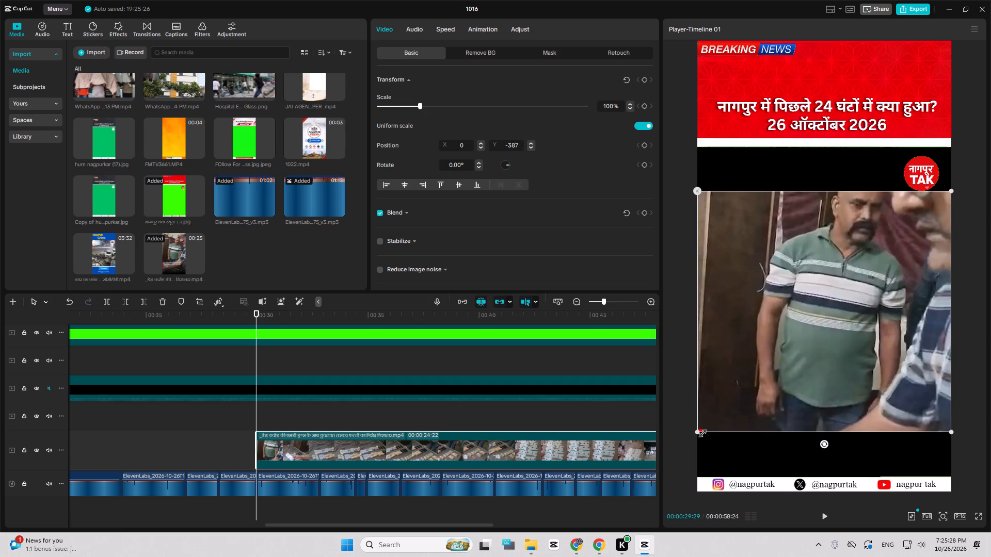
{"action": "left_click_drag", "start_coordinate": [700, 432], "coordinate": [675, 516]}
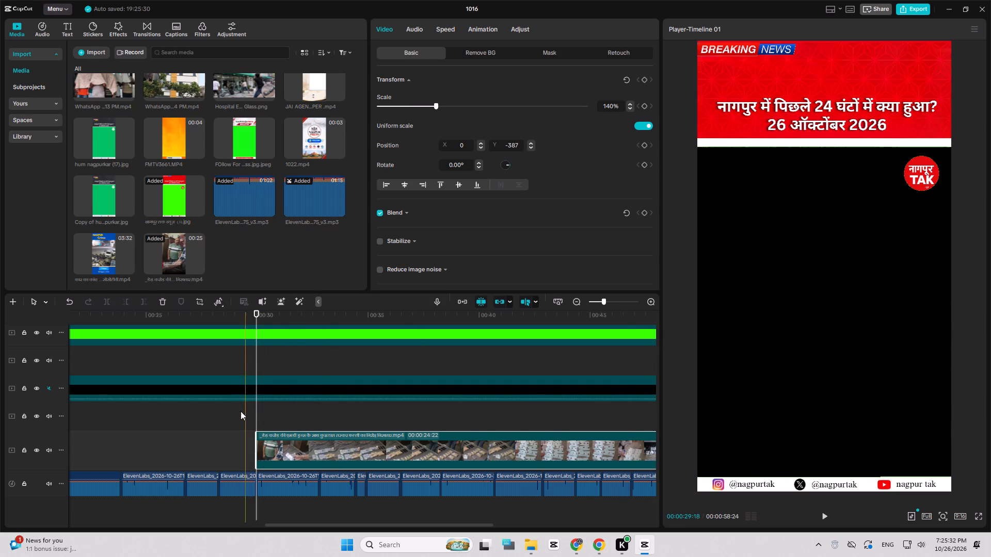
Play the narration from 00:00:29 across the start of the drugs video to check where the story begins.
{"action": "left_click", "coordinate": [235, 413]}
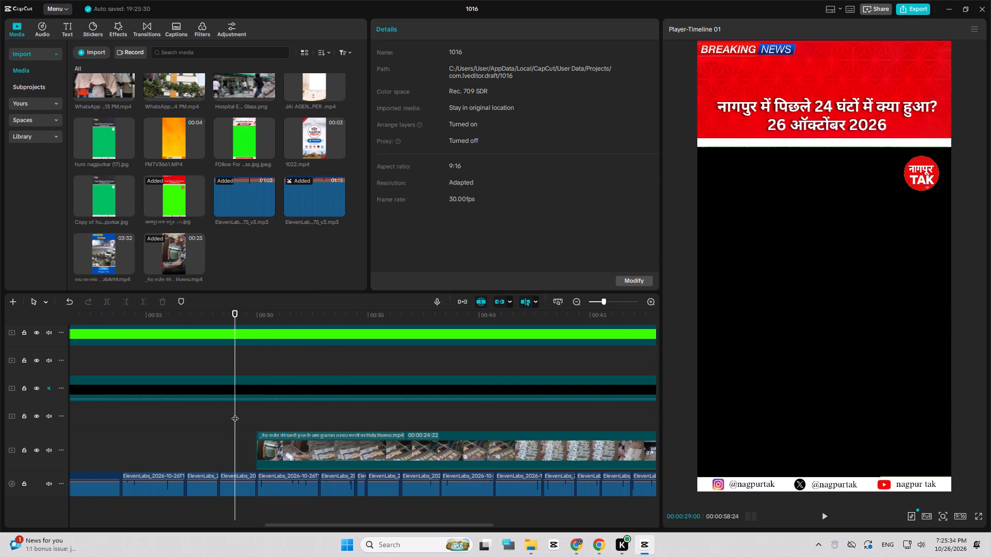
{"action": "key", "text": "space"}
{"action": "key", "text": "space"}
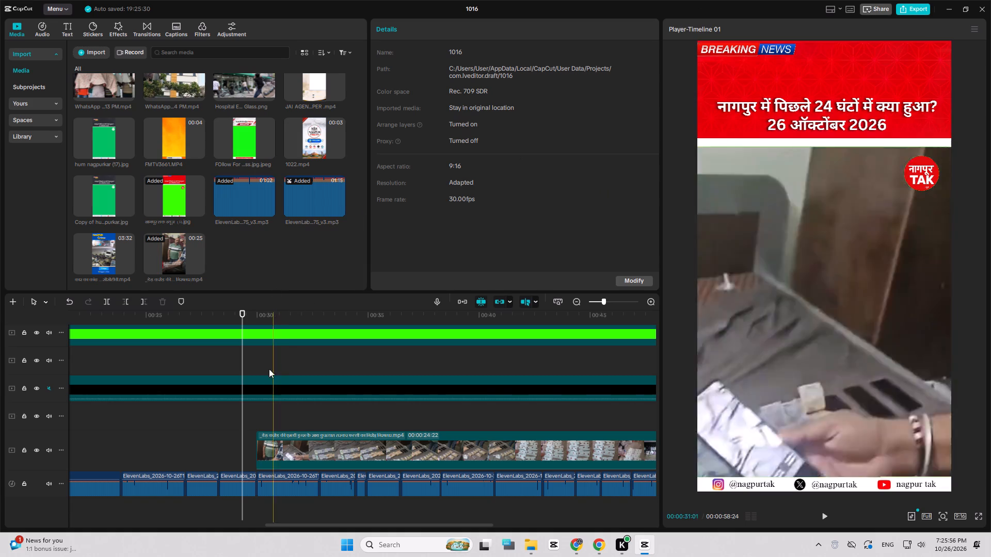
{"action": "key", "text": "space"}
{"action": "key", "text": "space"}
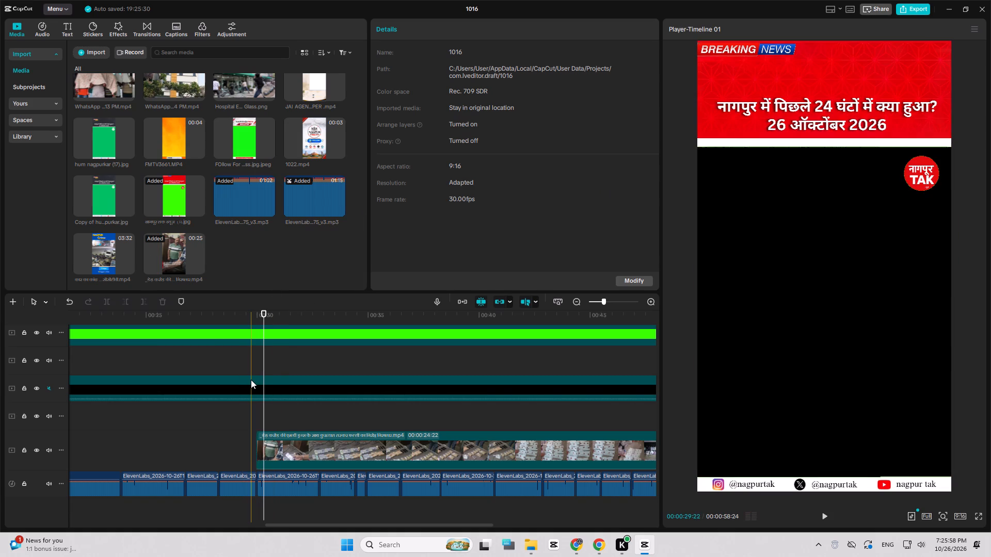
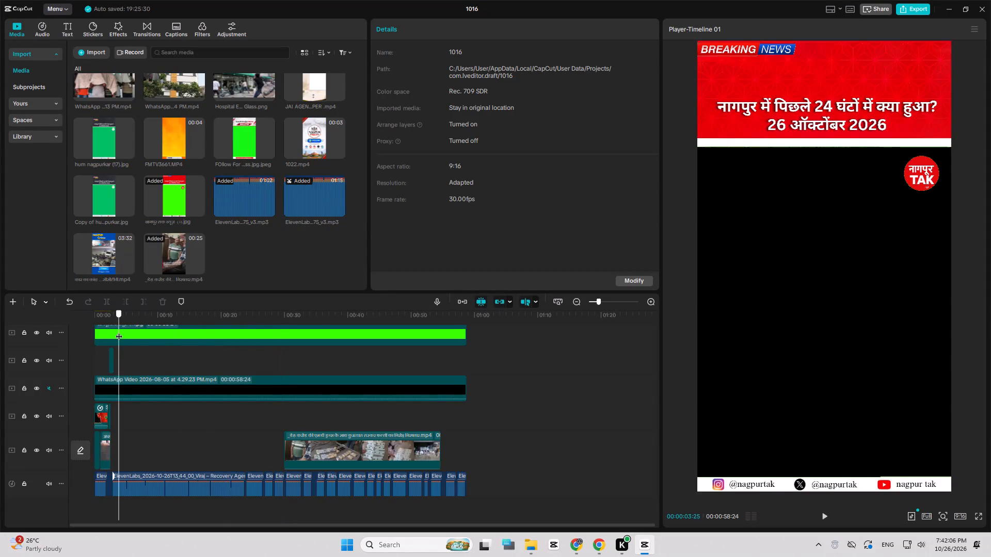
Play the drugs video with its narration to find the section's end, and cut off everything after 00:00:38:08.
{"action": "key", "text": "space"}
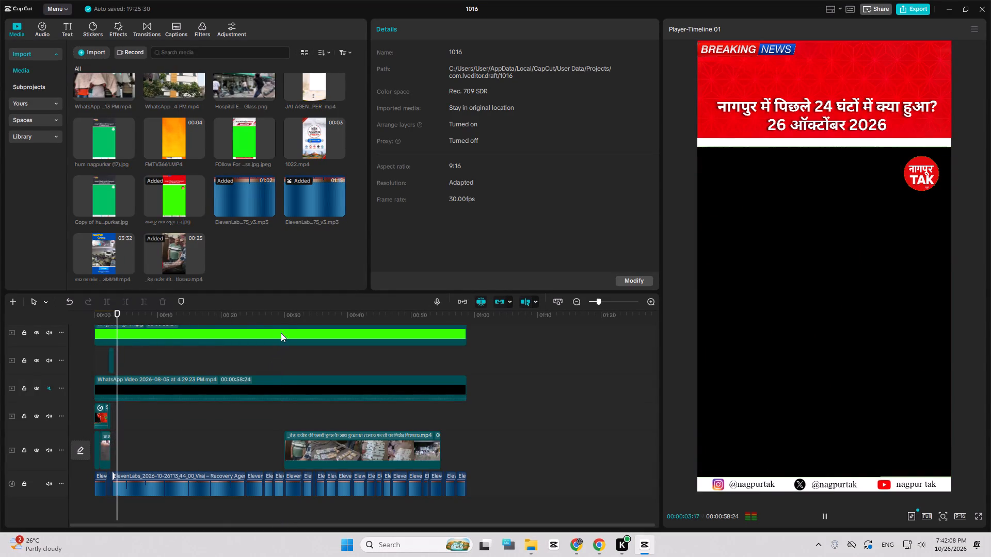
{"action": "left_click", "coordinate": [283, 316]}
{"action": "key", "text": "space"}
{"action": "key", "text": "space"}
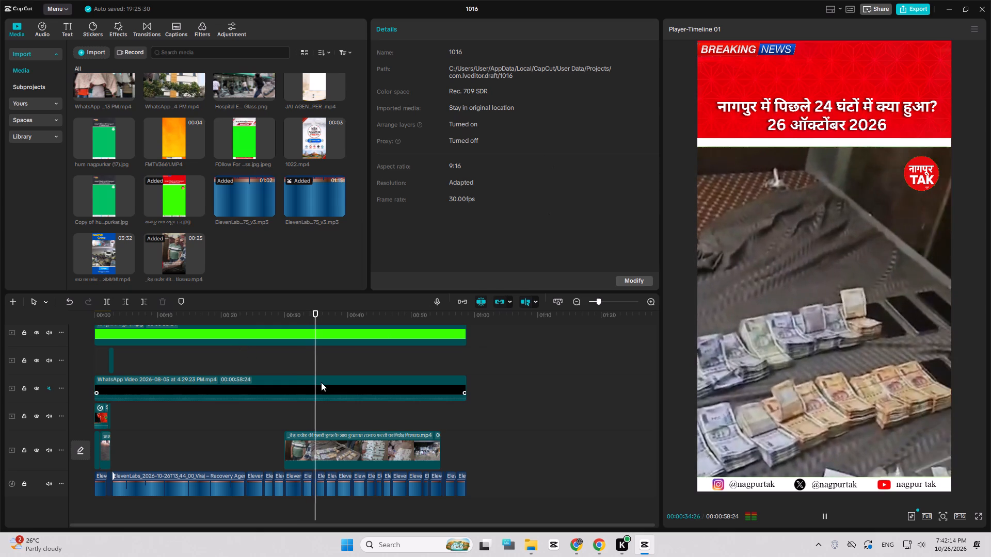
{"action": "scroll", "coordinate": [344, 439], "scroll_direction": "up", "scroll_amount": 4, "text": "ctrl"}
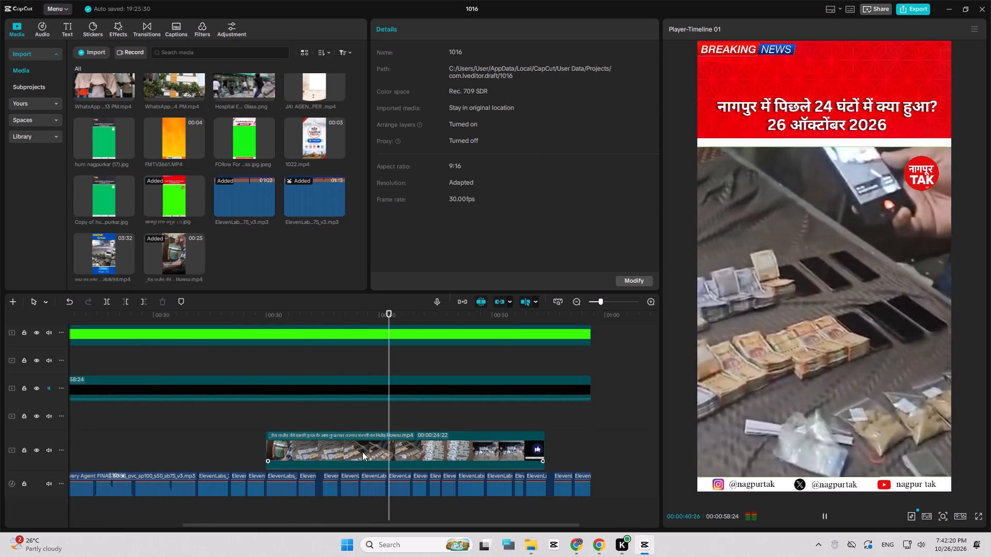
{"action": "key", "text": "space"}
{"action": "key", "text": "space"}
{"action": "key", "text": "space"}
{"action": "key", "text": "Up"}
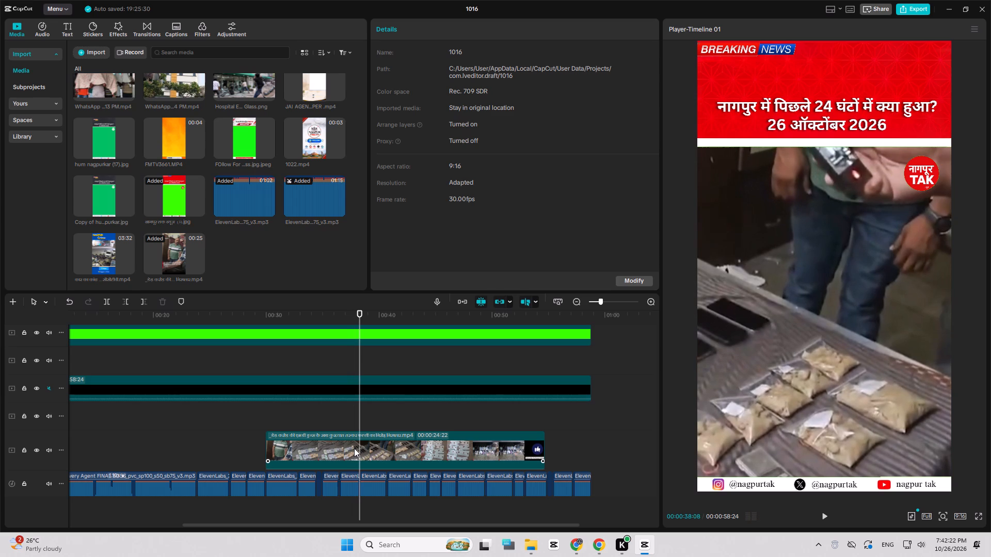
{"action": "left_click", "coordinate": [354, 448]}
{"action": "key", "text": "w"}
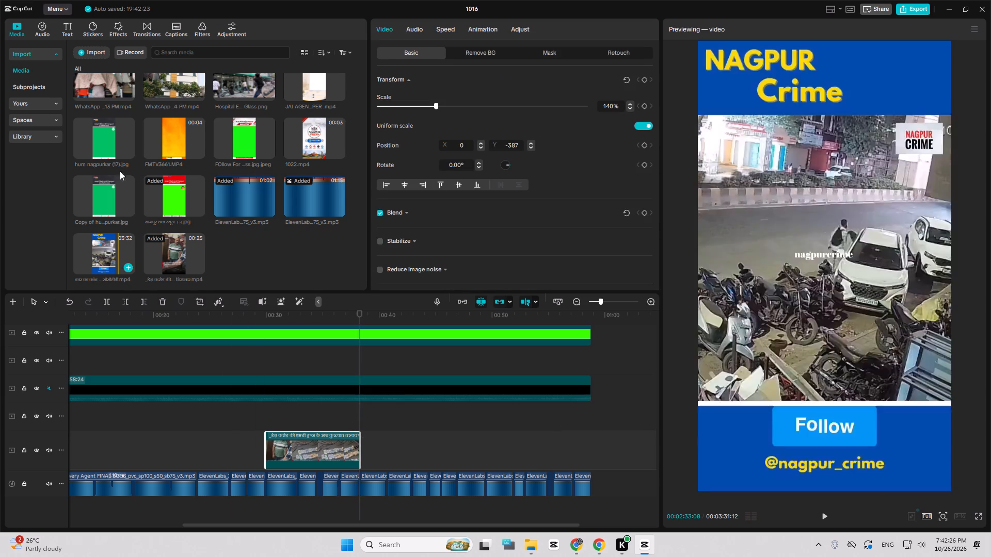
Import the Bolero pickup 4 crore rupees cash video from the Downloads folder into the project media.
{"action": "left_click", "coordinate": [101, 56]}
{"action": "left_click", "coordinate": [108, 73]}
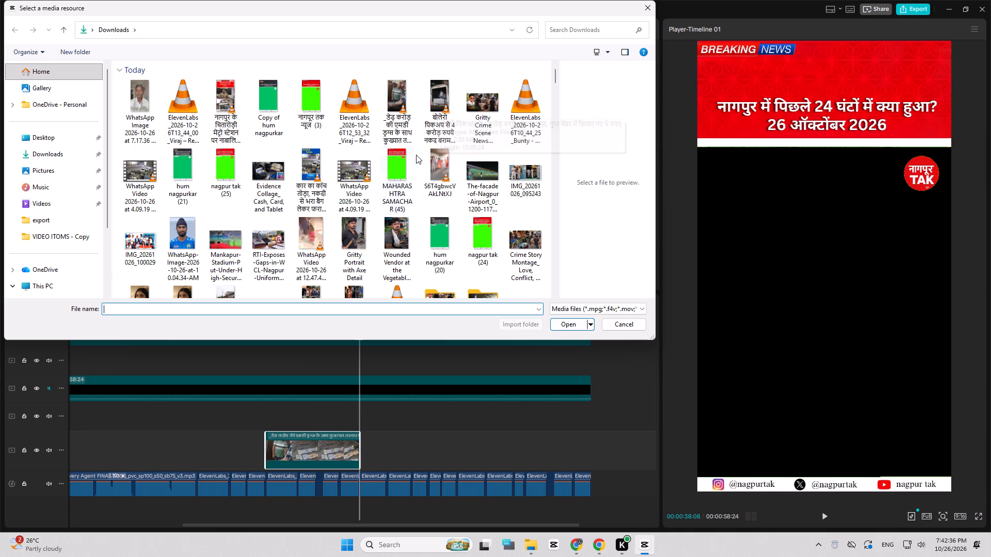
{"action": "double_click", "coordinate": [433, 116]}
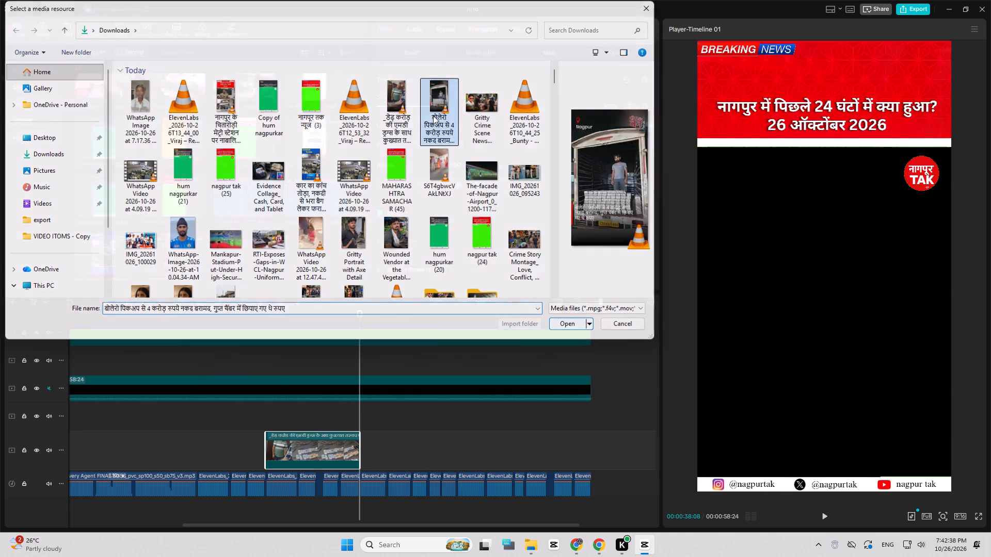
Move the trimmed drugs clip along its track so that it starts at 00:00:38:08.
{"action": "left_click_drag", "start_coordinate": [299, 435], "coordinate": [300, 435]}
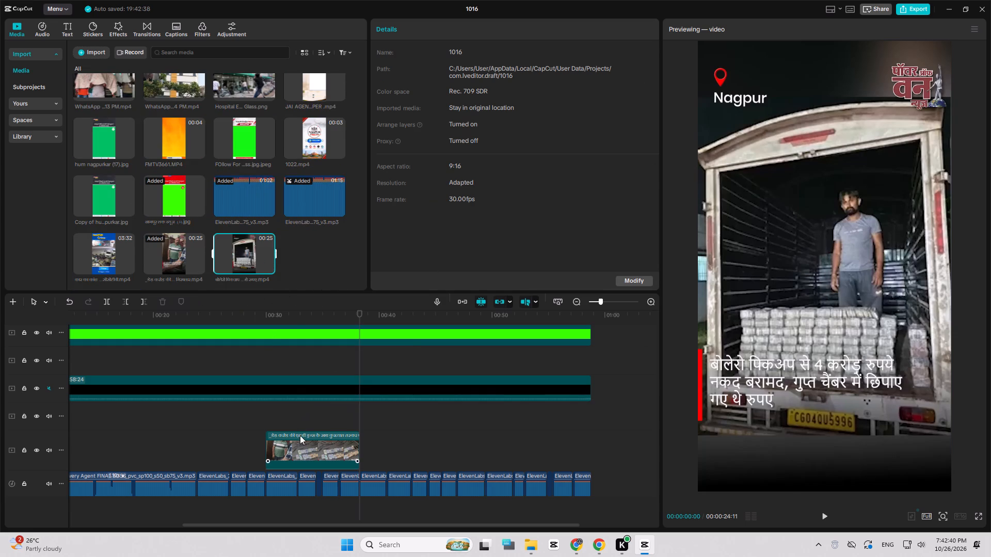
{"action": "left_click_drag", "start_coordinate": [300, 435], "coordinate": [395, 441]}
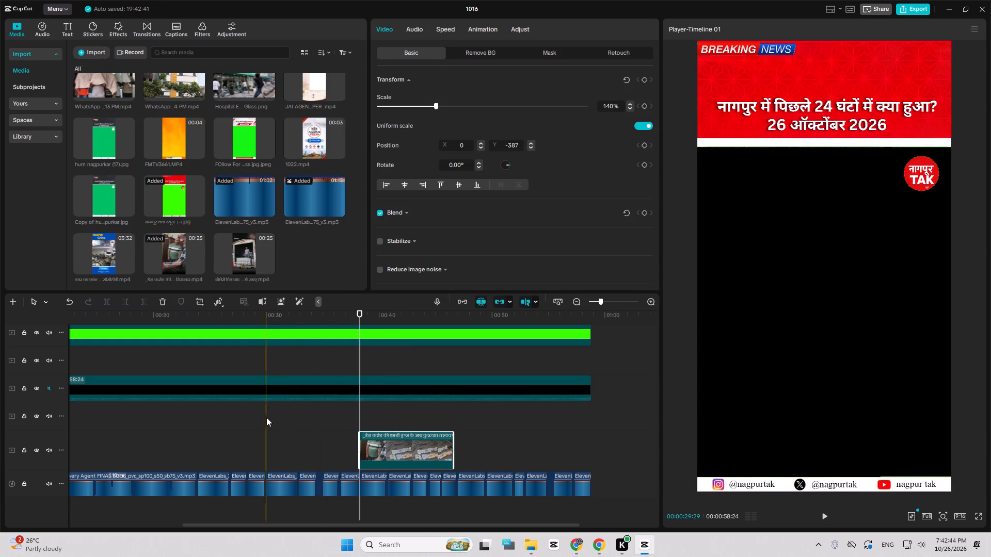
Place the Bolero cash video on the track above the drugs clip's track, starting at 00:00:29:29.
{"action": "key", "text": "space"}
{"action": "key", "text": "space"}
{"action": "key", "text": "space"}
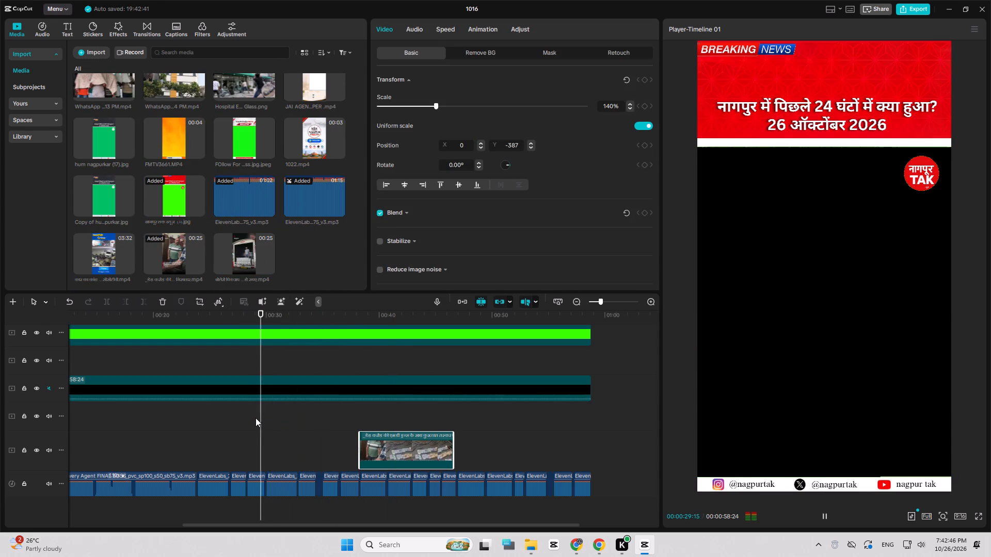
{"action": "key", "text": "space"}
{"action": "key", "text": "Up"}
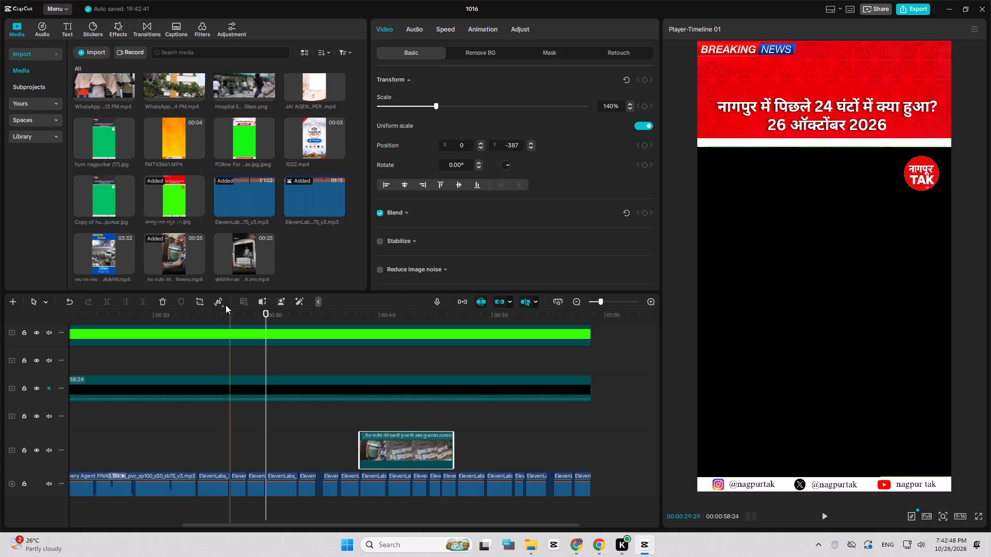
{"action": "left_click", "coordinate": [258, 257]}
{"action": "left_click_drag", "start_coordinate": [256, 256], "coordinate": [264, 371]}
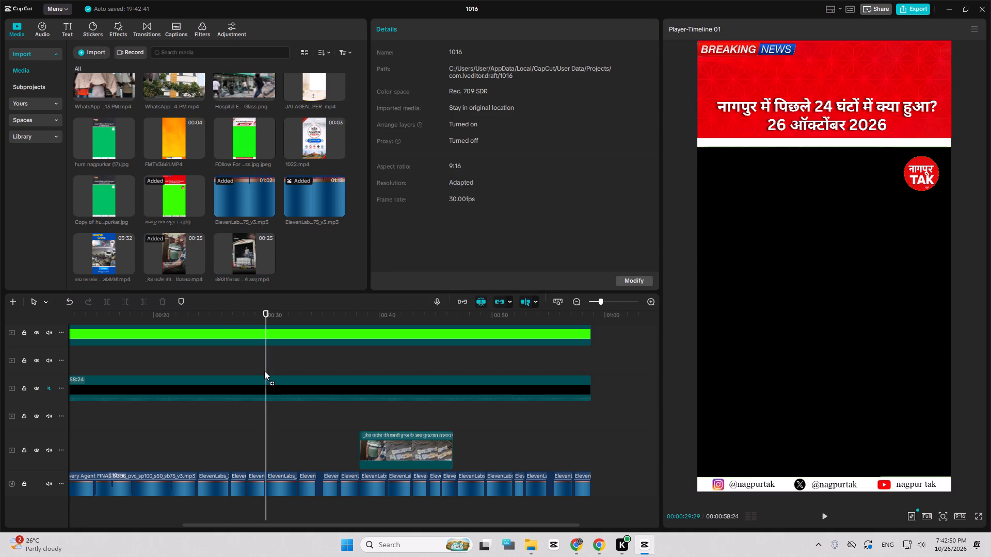
{"action": "left_click_drag", "start_coordinate": [264, 371], "coordinate": [266, 417]}
{"action": "left_click_drag", "start_coordinate": [323, 427], "coordinate": [326, 437]}
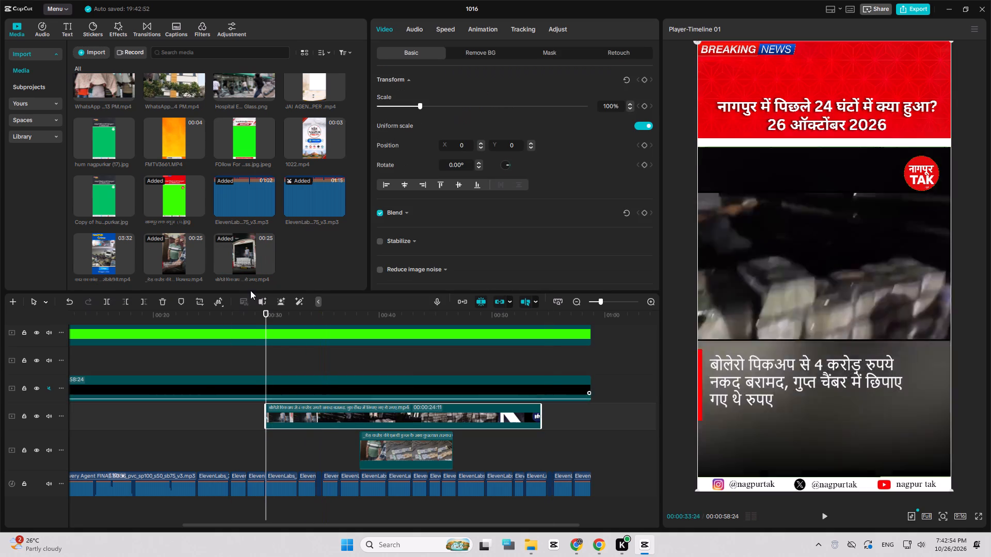
Crop the Bolero video between the Nagpur label and the Hindi caption, and move it down to Y -367.
{"action": "left_click", "coordinate": [200, 302]}
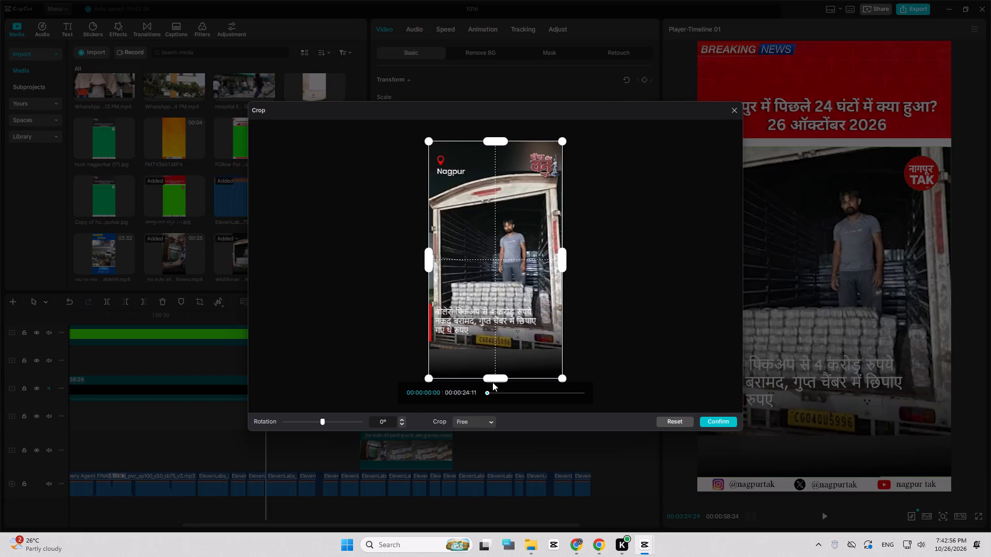
{"action": "left_click_drag", "start_coordinate": [492, 382], "coordinate": [485, 311]}
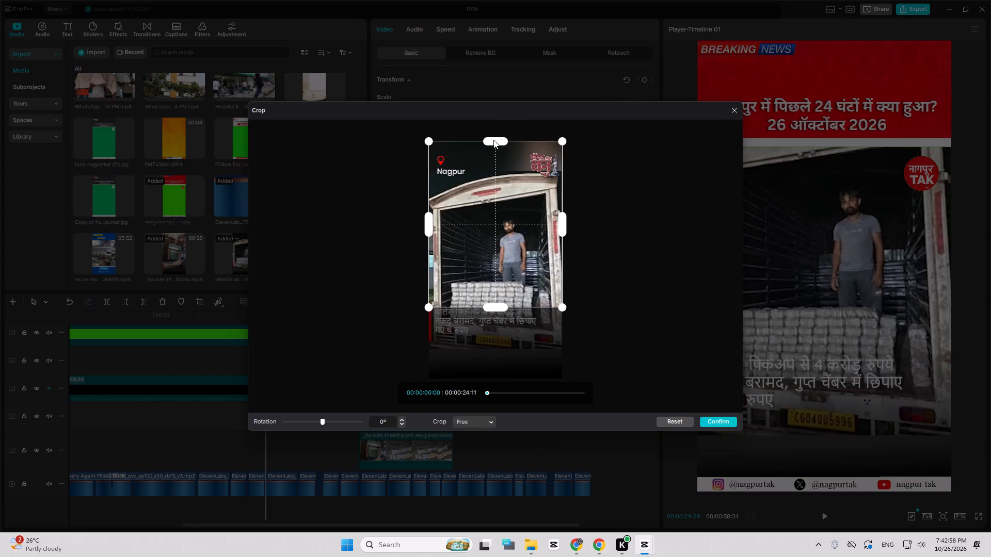
{"action": "left_click_drag", "start_coordinate": [493, 140], "coordinate": [497, 176]}
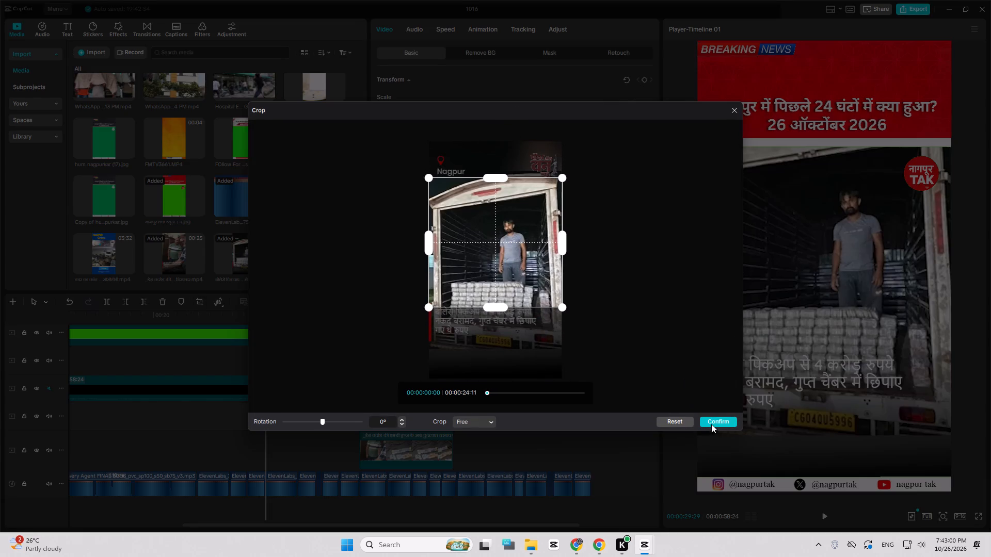
{"action": "left_click", "coordinate": [711, 424]}
{"action": "left_click_drag", "start_coordinate": [820, 339], "coordinate": [819, 382]}
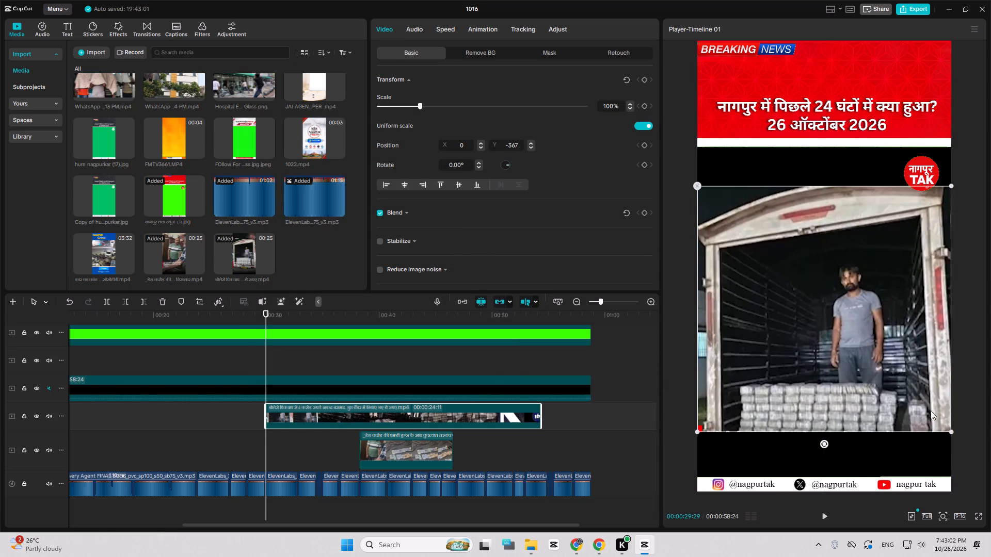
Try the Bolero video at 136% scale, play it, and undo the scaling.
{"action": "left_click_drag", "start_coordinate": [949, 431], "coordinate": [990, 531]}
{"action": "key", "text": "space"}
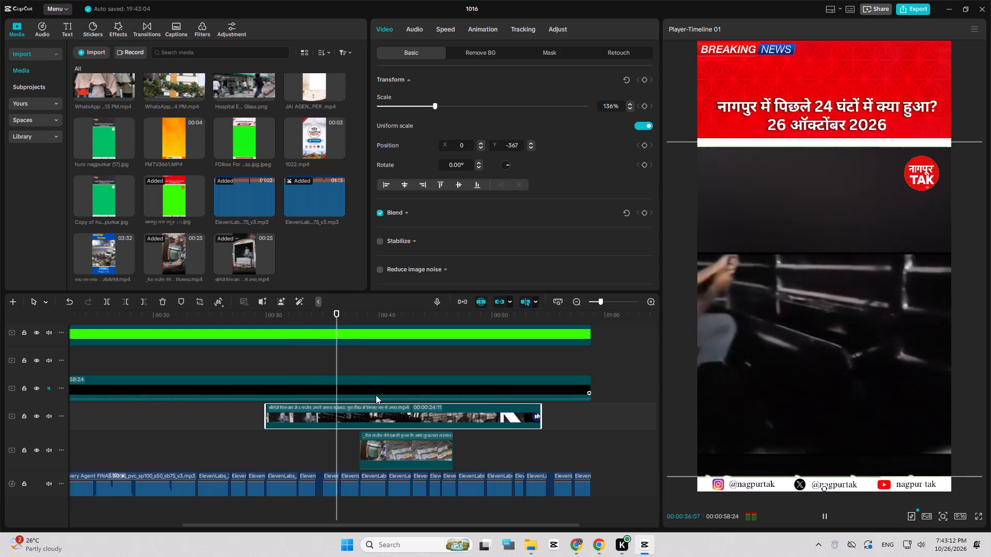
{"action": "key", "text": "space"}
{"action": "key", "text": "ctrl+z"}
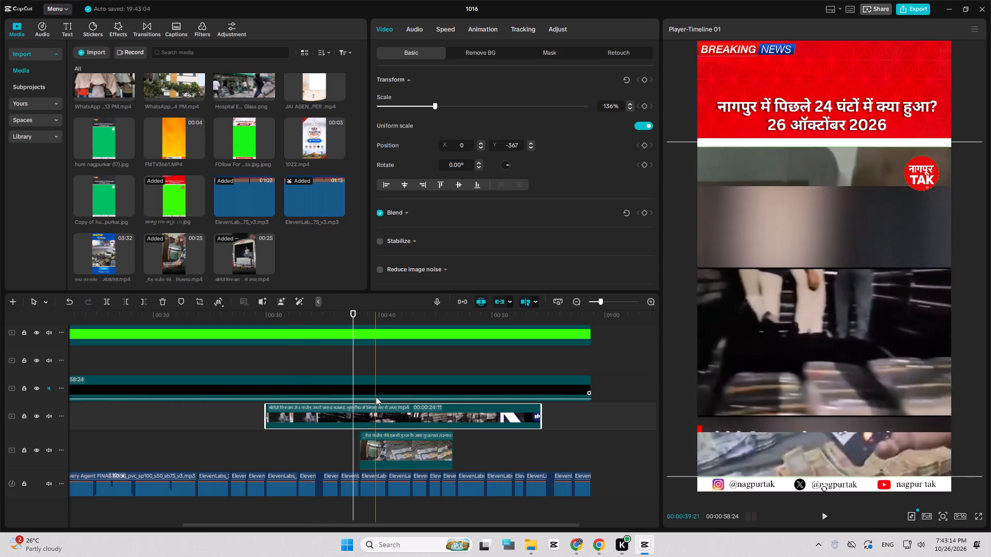
Trim about 3 seconds off the Bolero video's start, move it back to 00:00:29:29, and play its beginning.
{"action": "left_click", "coordinate": [314, 316]}
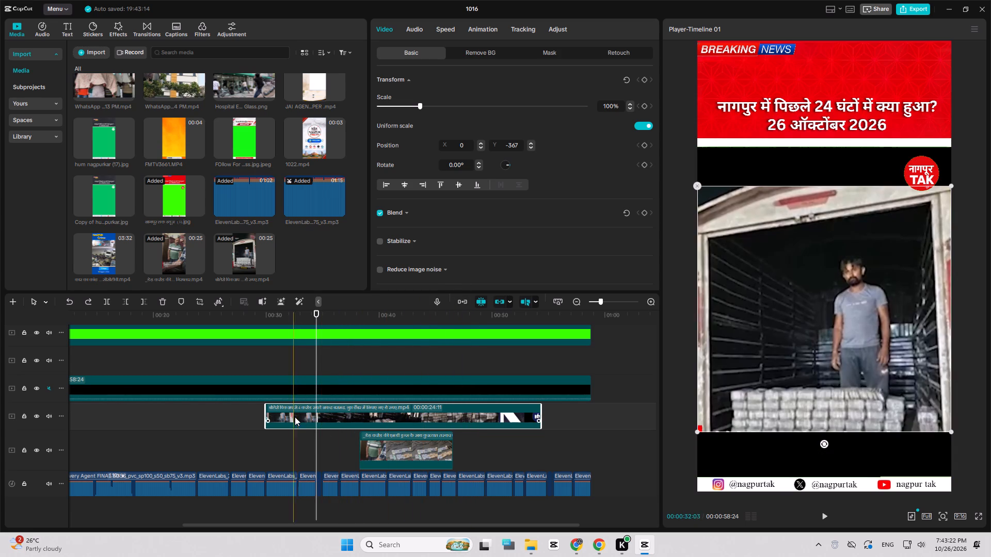
{"action": "key", "text": "q"}
{"action": "left_click", "coordinate": [341, 420]}
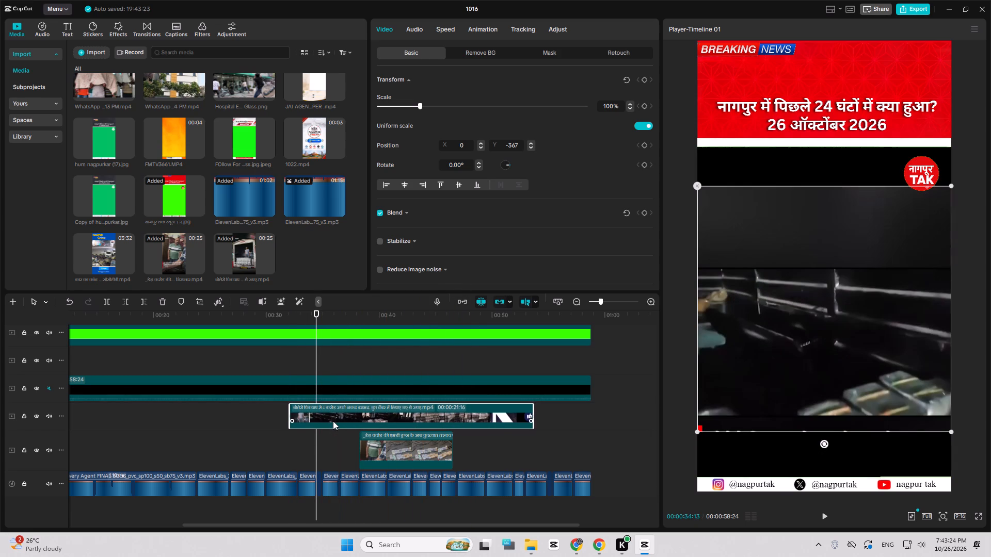
{"action": "key", "text": "space"}
{"action": "key", "text": "space"}
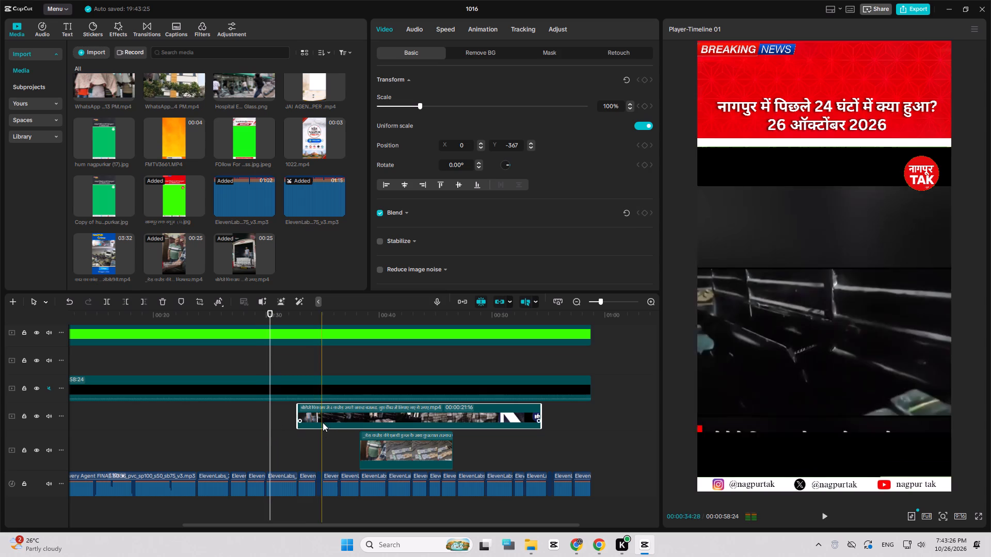
{"action": "left_click_drag", "start_coordinate": [323, 418], "coordinate": [289, 418]}
{"action": "key", "text": "space"}
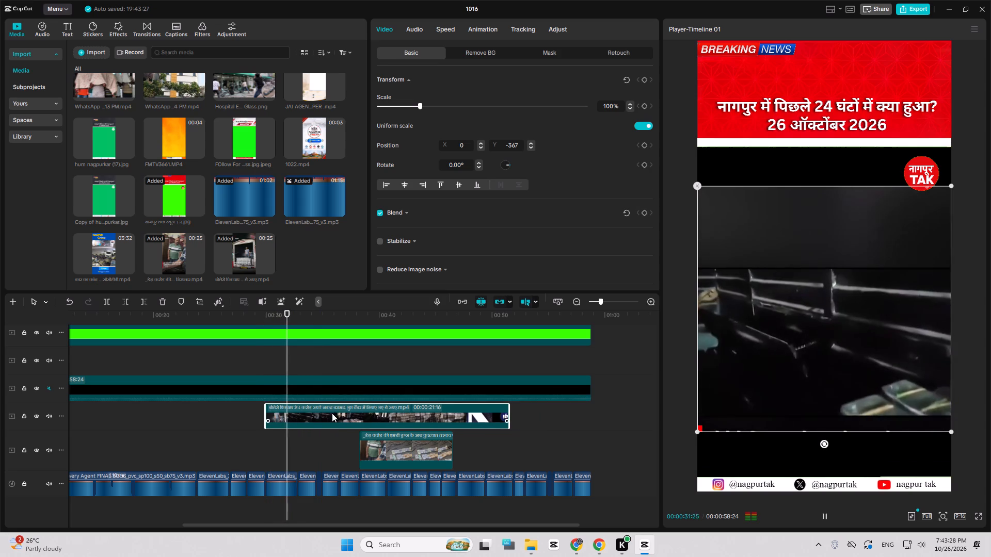
{"action": "key", "text": "space"}
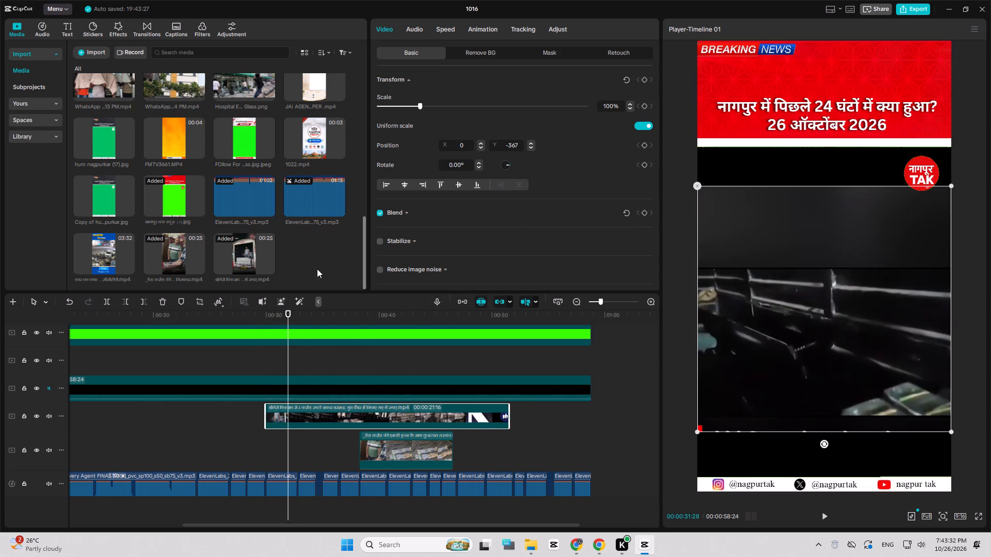
Tighten the Bolero video's crop to the sharp footage band, removing the blurred strip above and more space above the caption.
{"action": "left_click", "coordinate": [198, 303]}
{"action": "left_click_drag", "start_coordinate": [498, 309], "coordinate": [496, 307]}
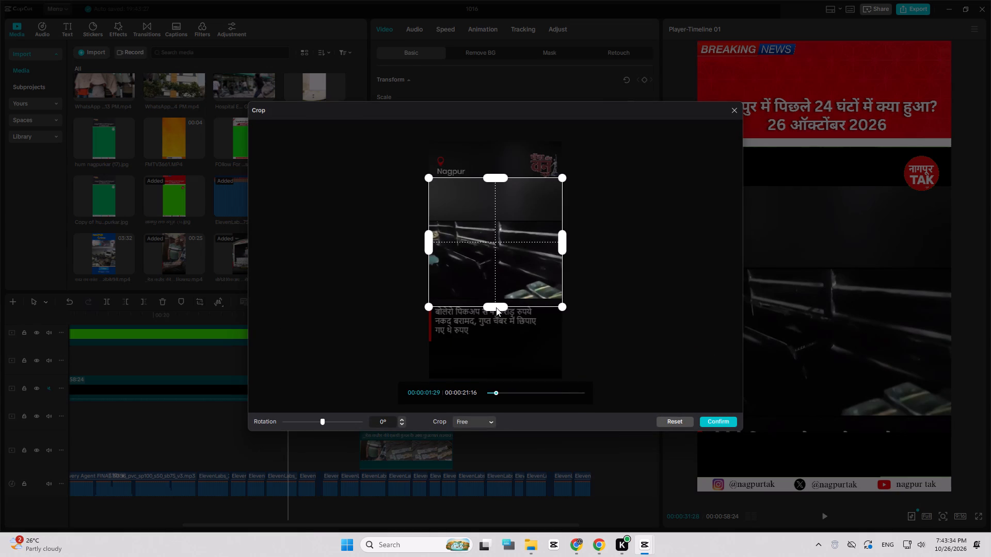
{"action": "left_click_drag", "start_coordinate": [496, 307], "coordinate": [495, 300]}
{"action": "left_click_drag", "start_coordinate": [498, 179], "coordinate": [500, 211]}
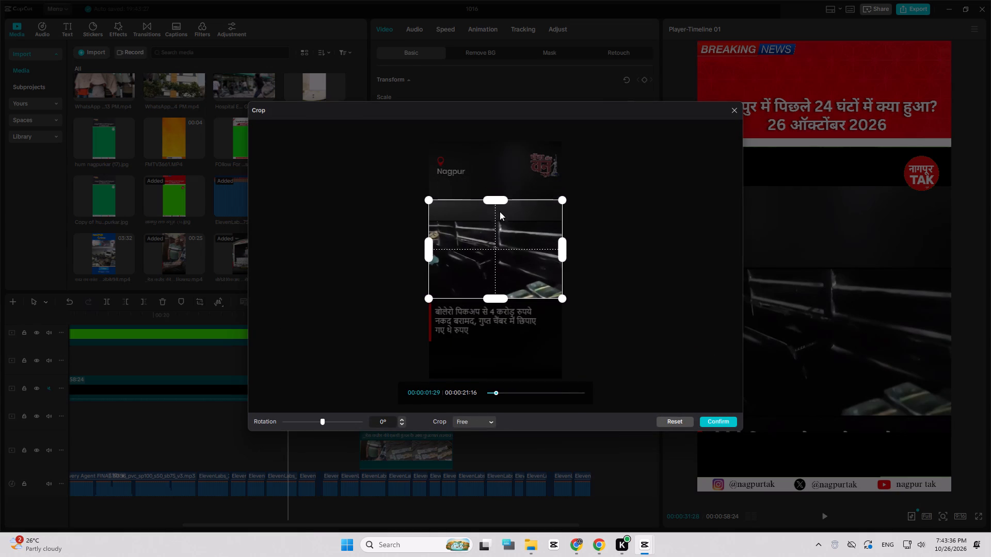
{"action": "left_click_drag", "start_coordinate": [500, 211], "coordinate": [499, 227]}
{"action": "left_click", "coordinate": [720, 423]}
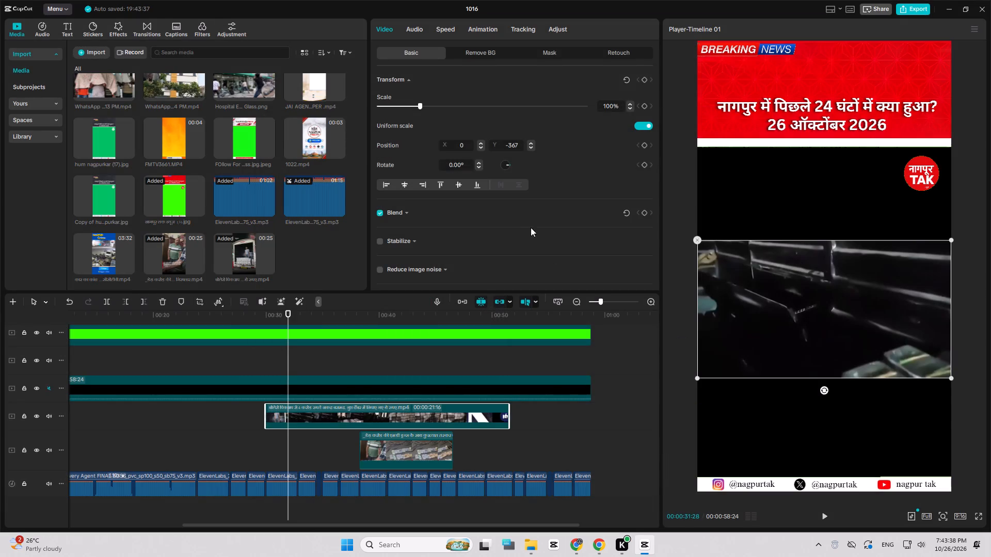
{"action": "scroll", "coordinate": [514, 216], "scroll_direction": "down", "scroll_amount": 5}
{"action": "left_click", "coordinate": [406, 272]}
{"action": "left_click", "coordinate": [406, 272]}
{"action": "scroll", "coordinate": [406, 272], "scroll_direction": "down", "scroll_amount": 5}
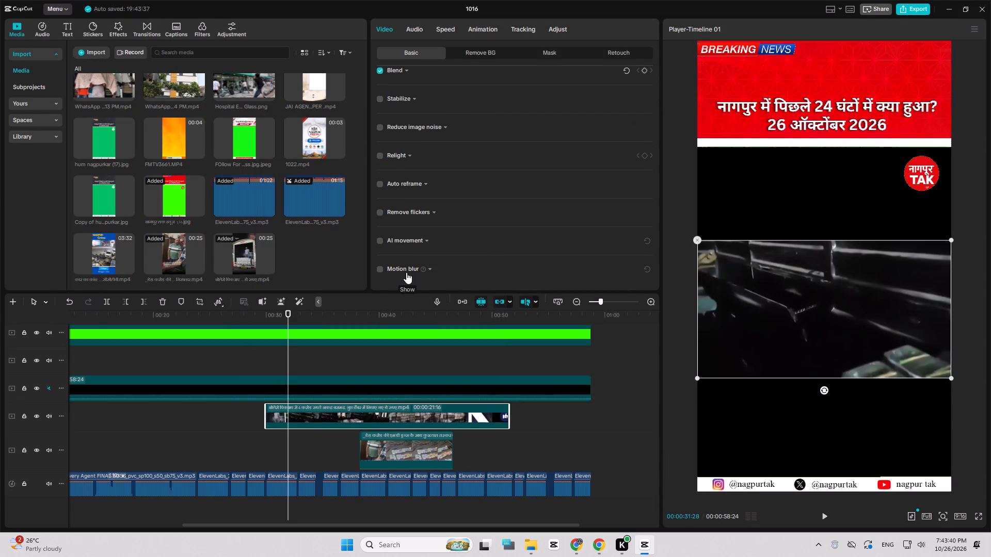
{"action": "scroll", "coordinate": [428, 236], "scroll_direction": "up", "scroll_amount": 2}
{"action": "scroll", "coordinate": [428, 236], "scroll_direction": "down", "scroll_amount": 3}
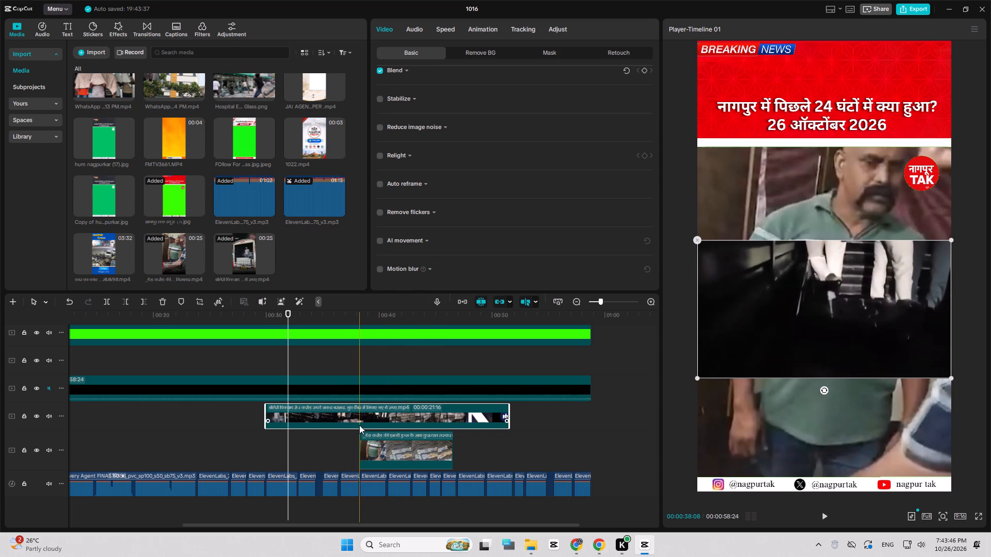
Trim off the Bolero clip's part before 00:00:38:08 and move the remainder back to start at 00:00:29:29.
{"action": "left_click", "coordinate": [359, 425]}
{"action": "key", "text": "q"}
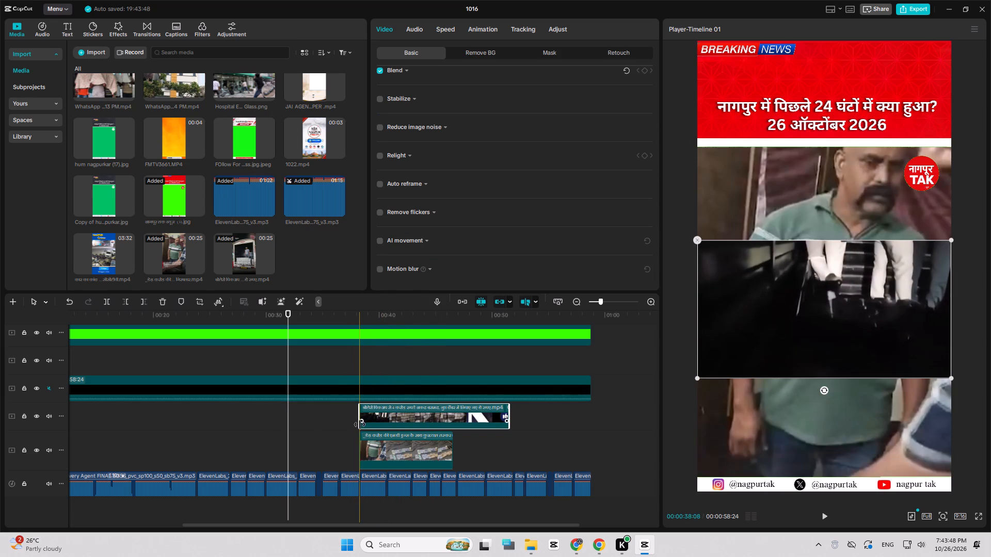
{"action": "left_click_drag", "start_coordinate": [379, 409], "coordinate": [287, 412]}
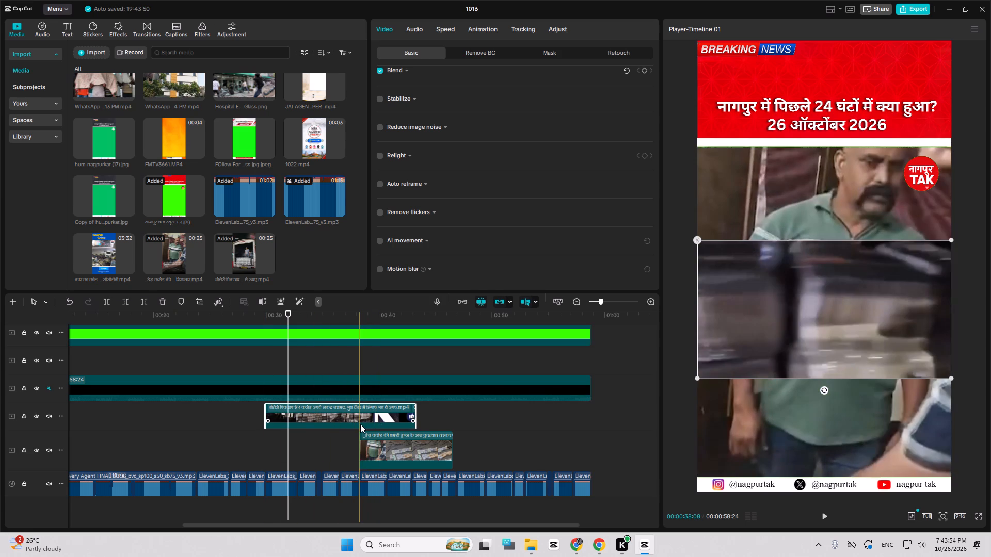
Cut the Bolero clip's end at 00:00:38:08 and move it onto the drugs clip's track, directly before that clip.
{"action": "key", "text": "w"}
{"action": "left_click_drag", "start_coordinate": [315, 422], "coordinate": [317, 451]}
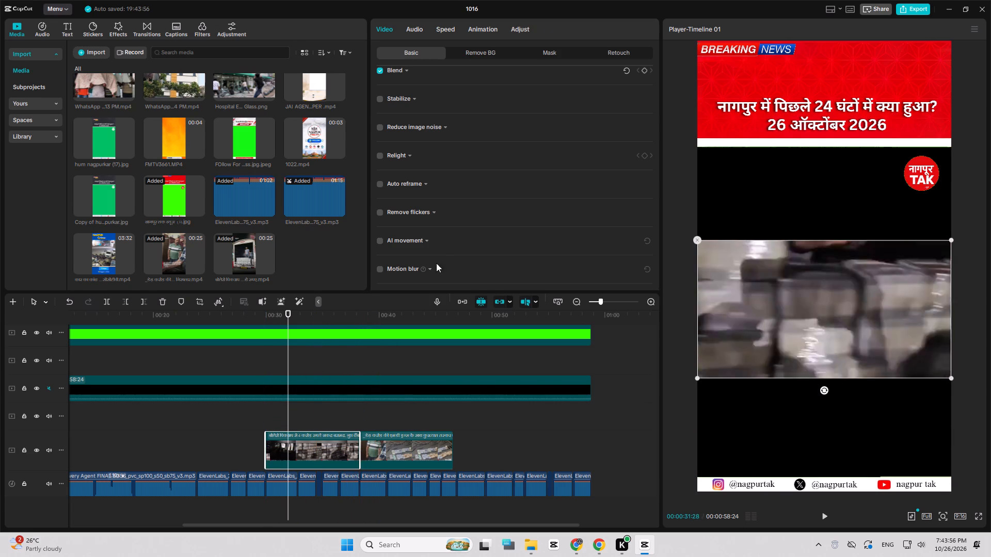
Give the Bolero clip a blurred canvas background using the first blur strength, and play its beginning.
{"action": "scroll", "coordinate": [443, 251], "scroll_direction": "down", "scroll_amount": 5}
{"action": "left_click", "coordinate": [406, 273]}
{"action": "scroll", "coordinate": [406, 273], "scroll_direction": "down", "scroll_amount": 4}
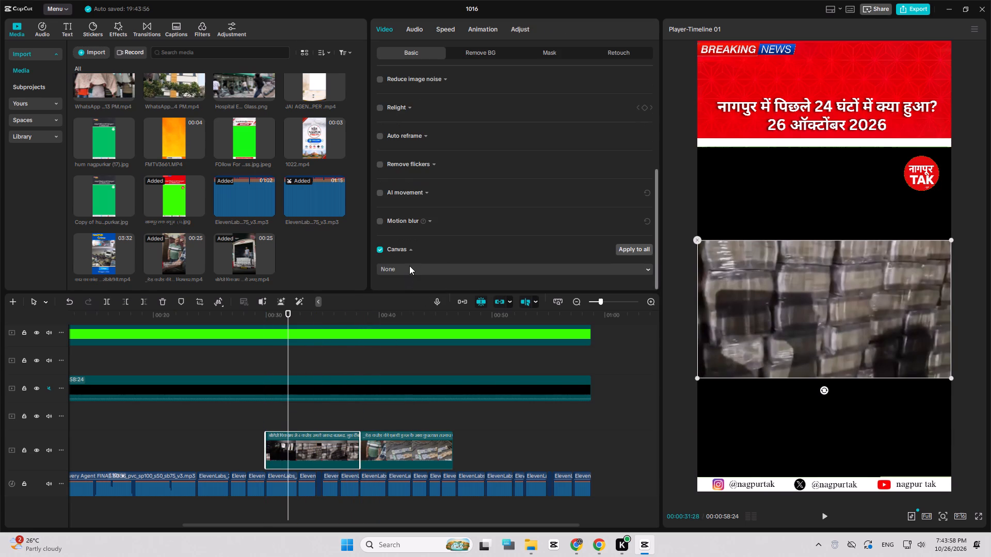
{"action": "left_click", "coordinate": [409, 266]}
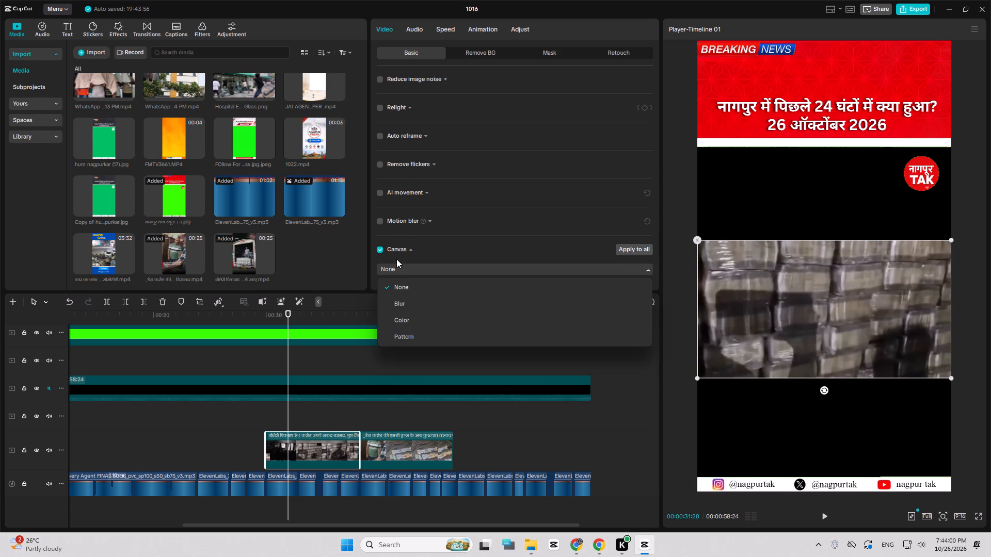
{"action": "left_click", "coordinate": [406, 306]}
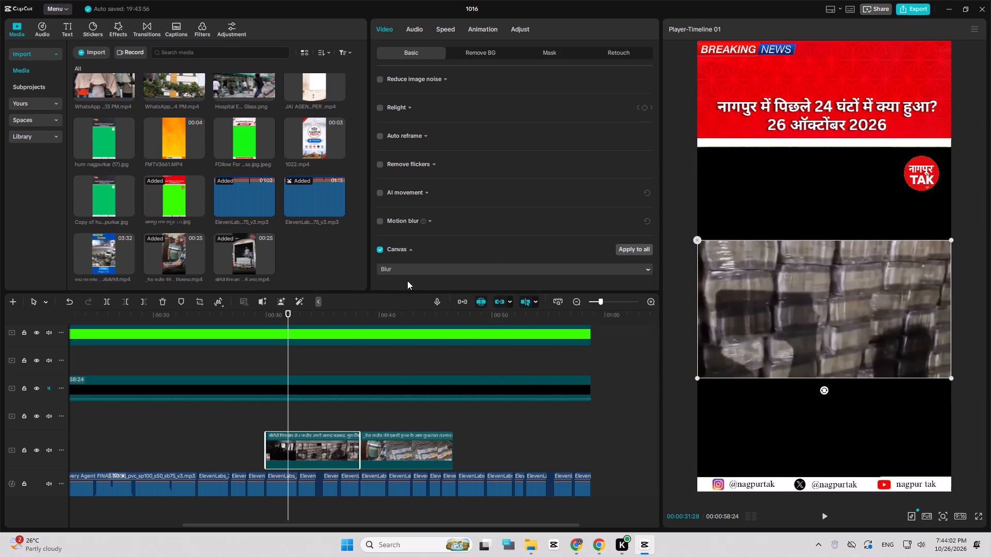
{"action": "scroll", "coordinate": [408, 272], "scroll_direction": "down", "scroll_amount": 4}
{"action": "left_click", "coordinate": [401, 257]}
{"action": "key", "text": "space"}
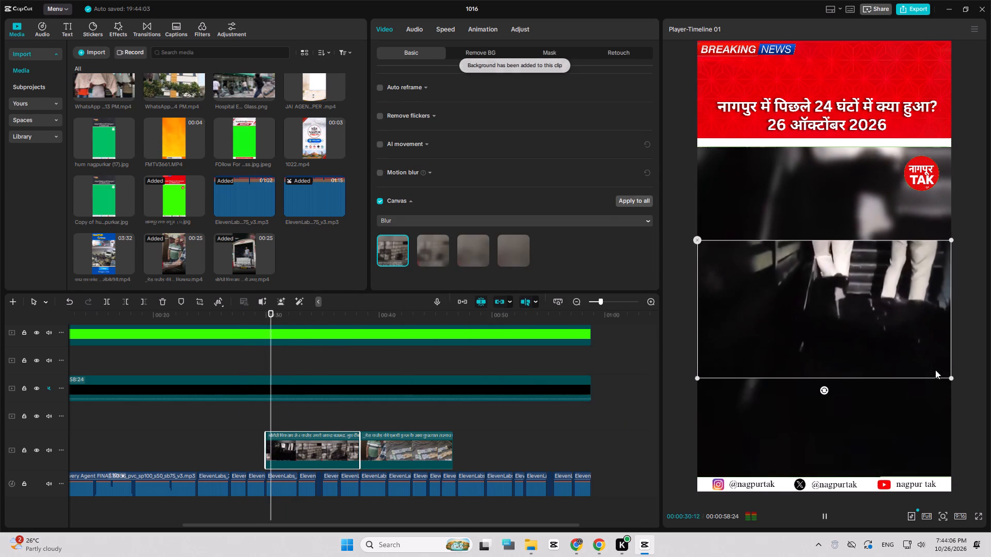
Enlarge the Bolero clip in the frame and play on through the drugs clip.
{"action": "key", "text": "space"}
{"action": "left_click_drag", "start_coordinate": [951, 379], "coordinate": [990, 428]}
{"action": "key", "text": "space"}
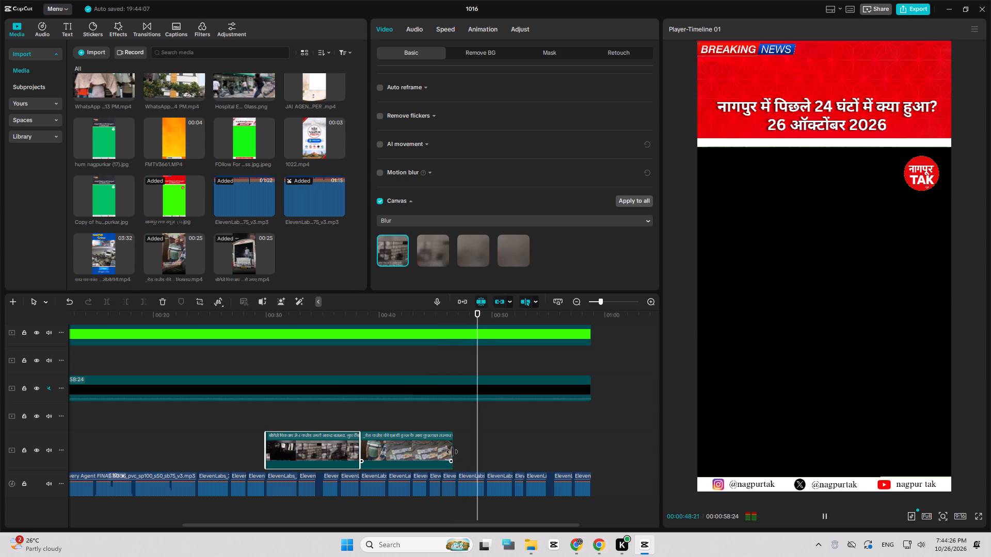
Extend the drugs clip's end to about 00:00:49:12 and play across the new end.
{"action": "key", "text": "space"}
{"action": "left_click_drag", "start_coordinate": [452, 452], "coordinate": [488, 458]}
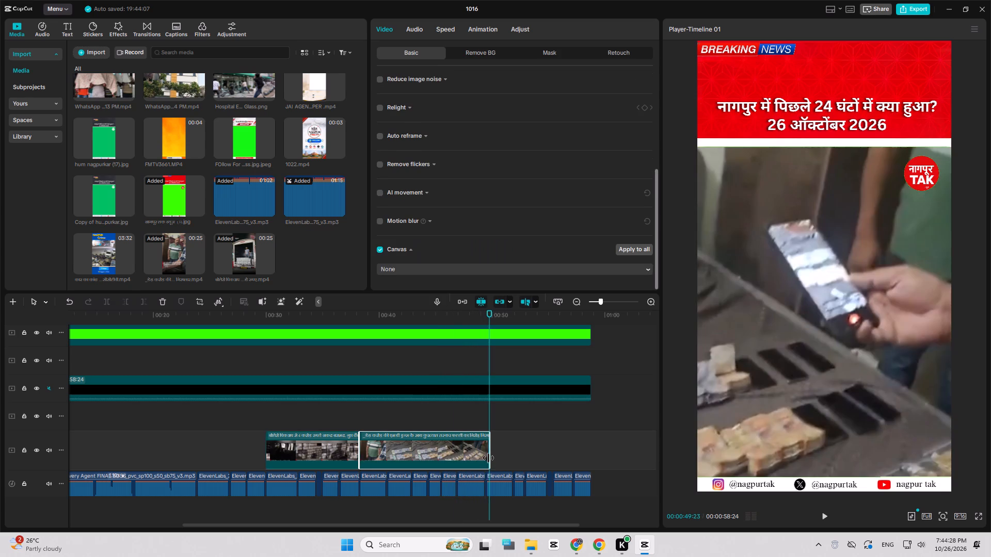
{"action": "left_click_drag", "start_coordinate": [488, 458], "coordinate": [483, 456]}
{"action": "key", "text": "space"}
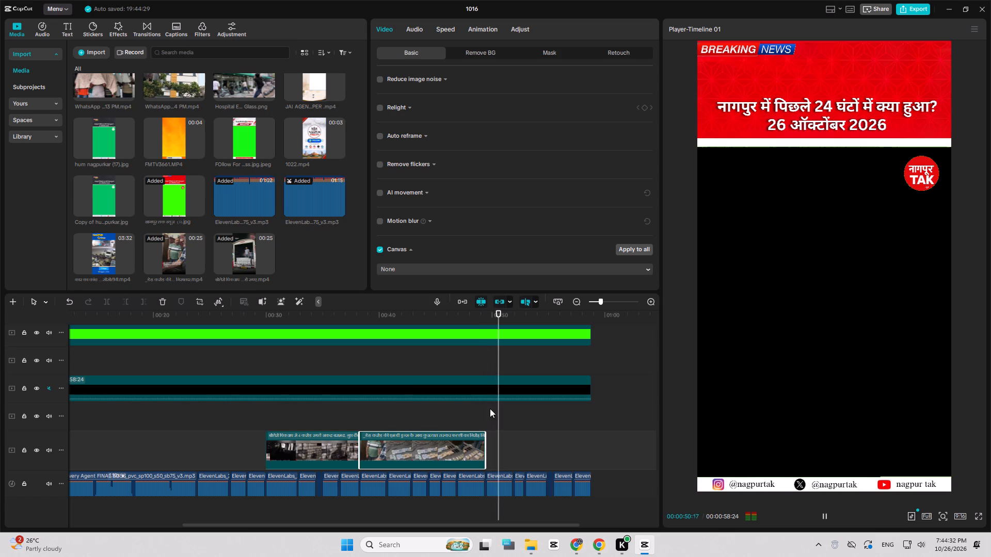
{"action": "key", "text": "space"}
{"action": "left_click", "coordinate": [487, 409]}
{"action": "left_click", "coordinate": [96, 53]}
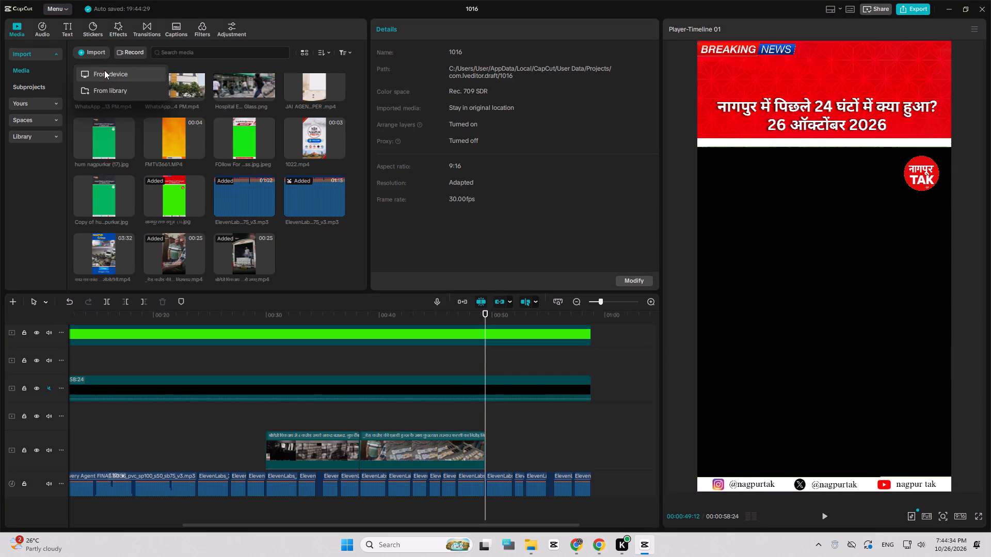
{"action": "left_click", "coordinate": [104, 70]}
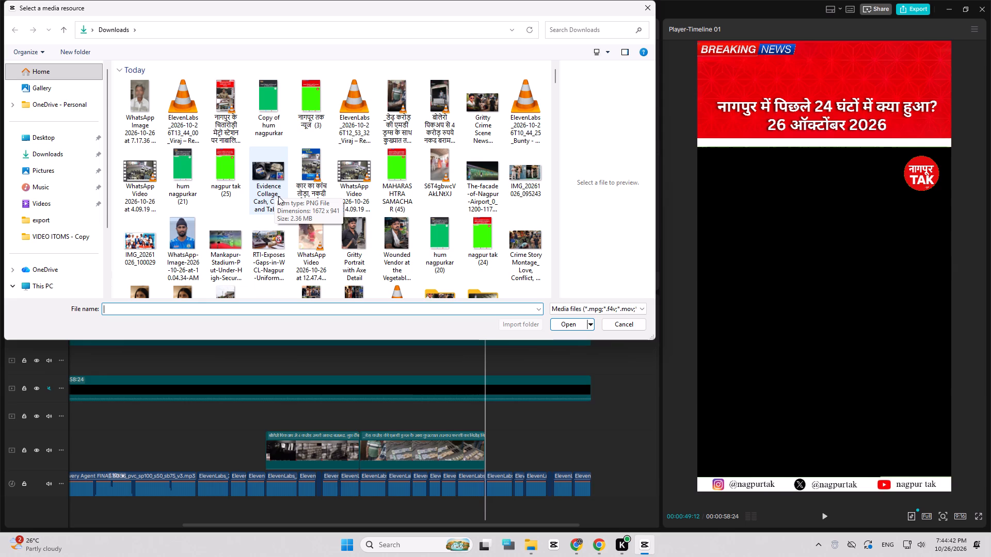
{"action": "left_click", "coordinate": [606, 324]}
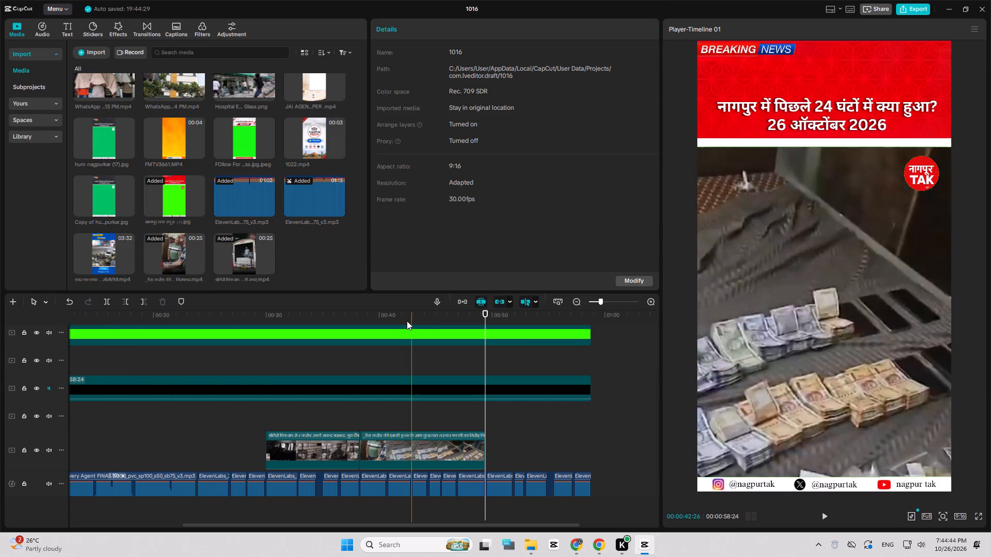
Play the bulletin from its start to review the opening clips against the narration.
{"action": "left_click_drag", "start_coordinate": [403, 319], "coordinate": [70, 320]}
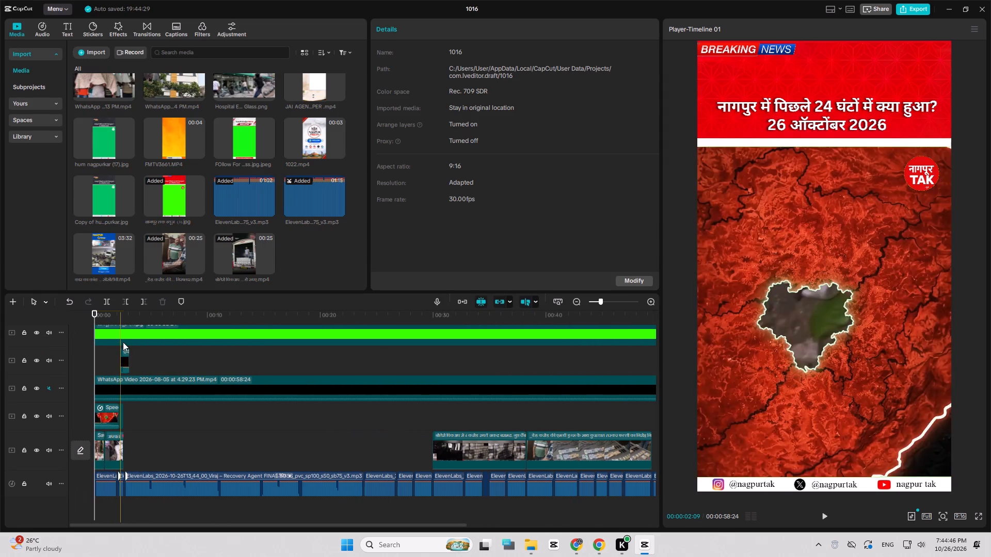
{"action": "key", "text": "space"}
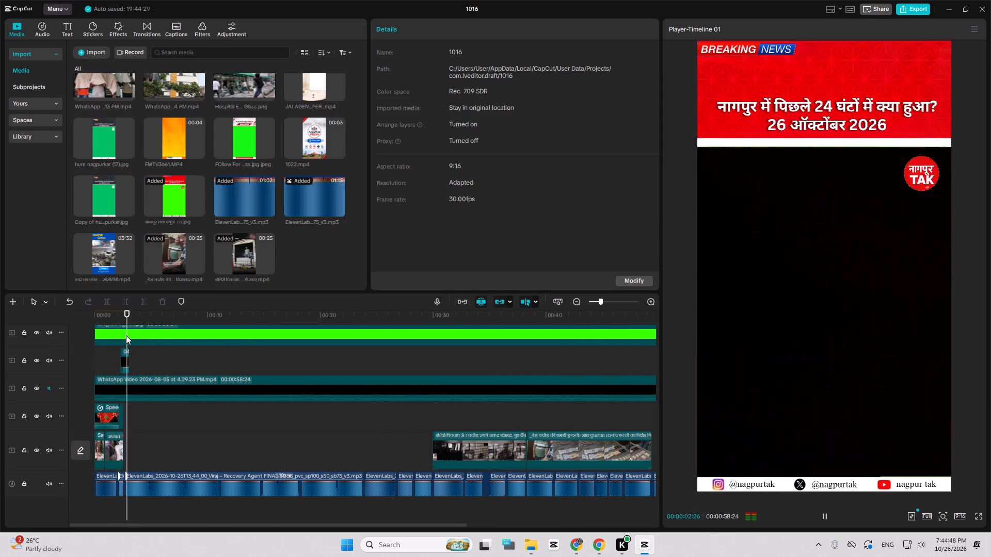
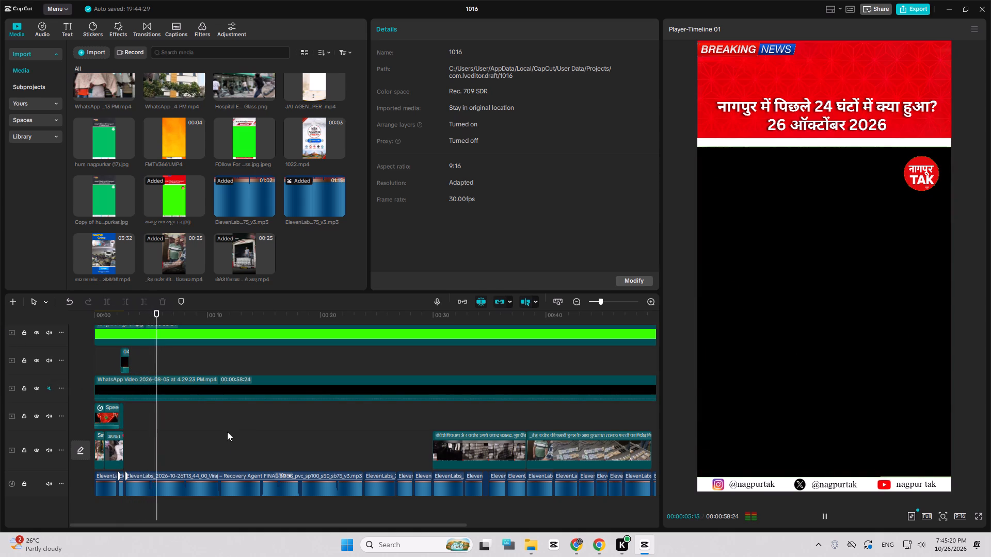
{"action": "key", "text": "space"}
{"action": "key", "text": "space"}
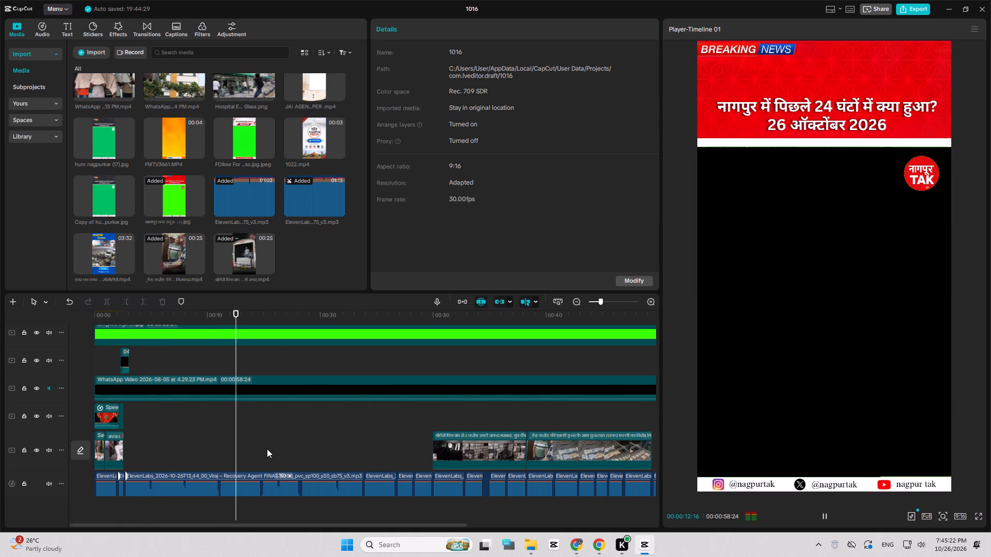
{"action": "key", "text": "space"}
{"action": "key", "text": "space"}
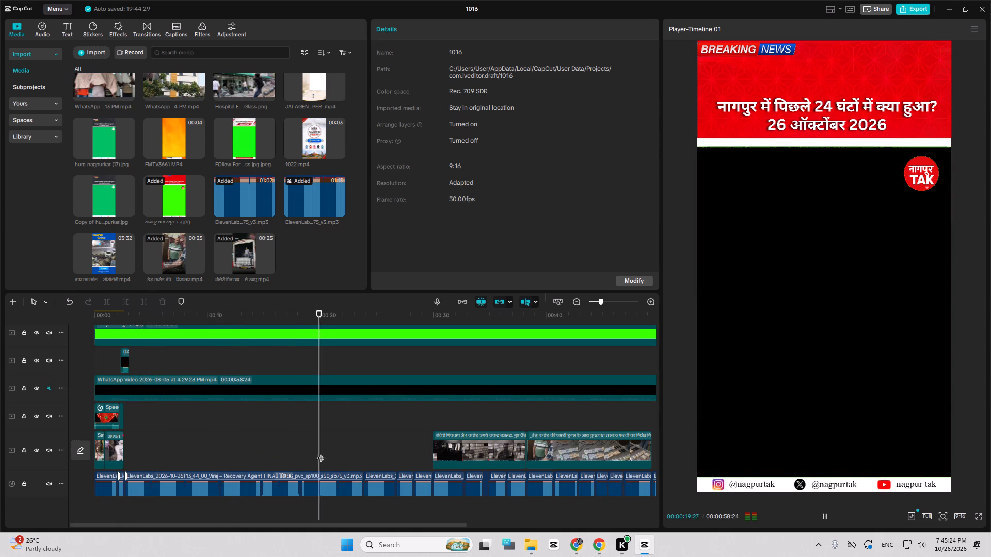
{"action": "key", "text": "space"}
{"action": "key", "text": "space"}
{"action": "left_click", "coordinate": [363, 450]}
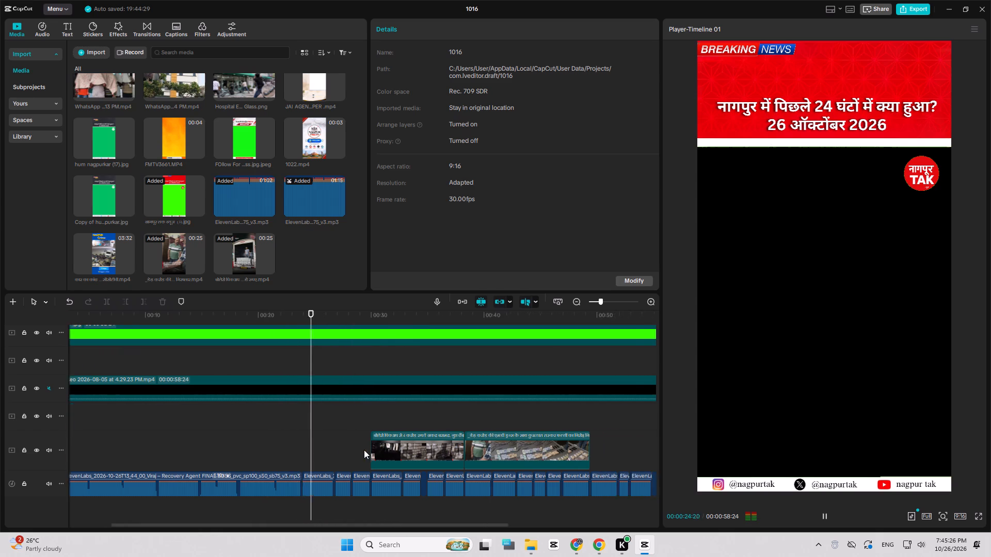
{"action": "key", "text": "space"}
{"action": "left_click", "coordinate": [223, 445]}
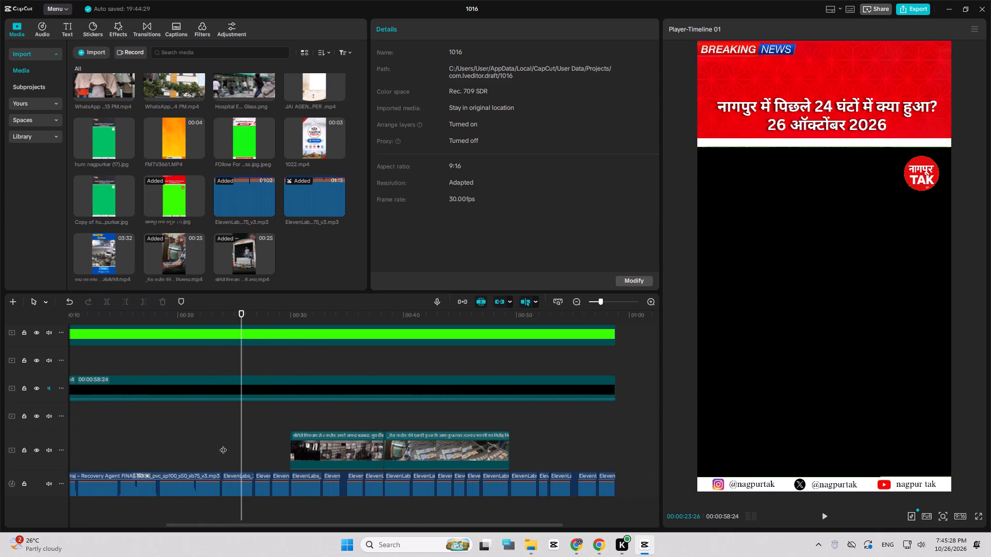
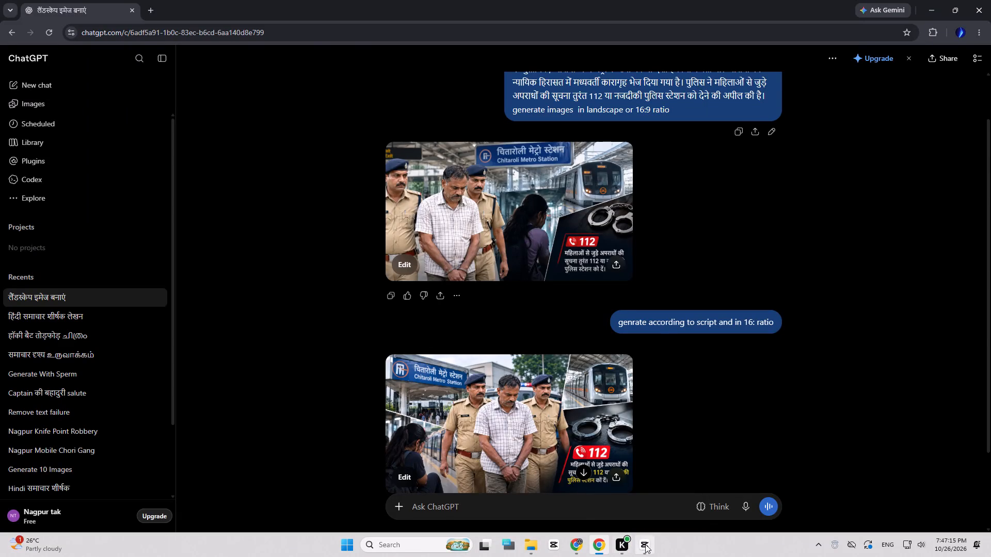
Switch to CapCut and play the bulletin's narration from the start of the timeline.
{"action": "left_click", "coordinate": [646, 544]}
{"action": "left_click_drag", "start_coordinate": [248, 319], "coordinate": [0, 305]}
{"action": "key", "text": "space"}
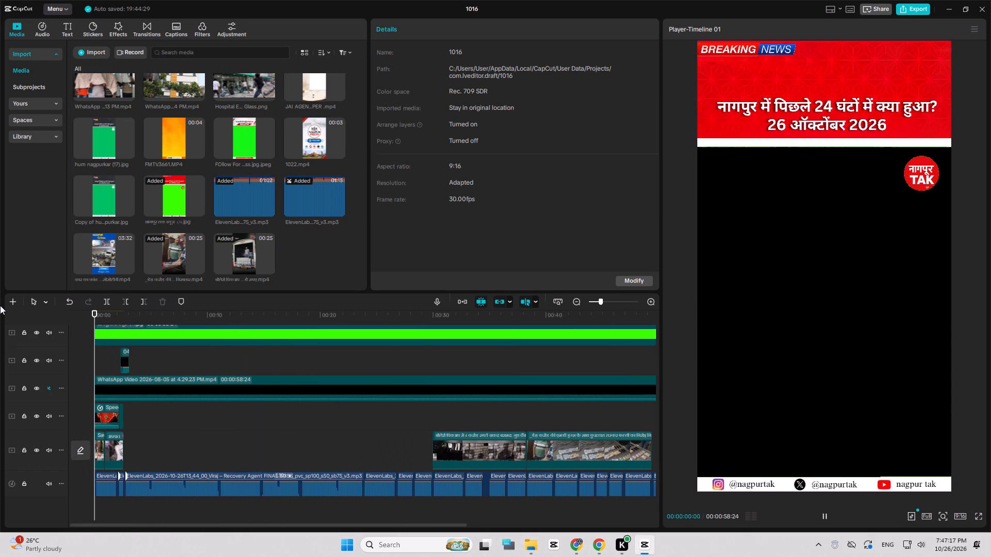
{"action": "key", "text": "space"}
{"action": "key", "text": "space"}
{"action": "key", "text": "space"}
{"action": "left_click_drag", "start_coordinate": [155, 317], "coordinate": [89, 314]}
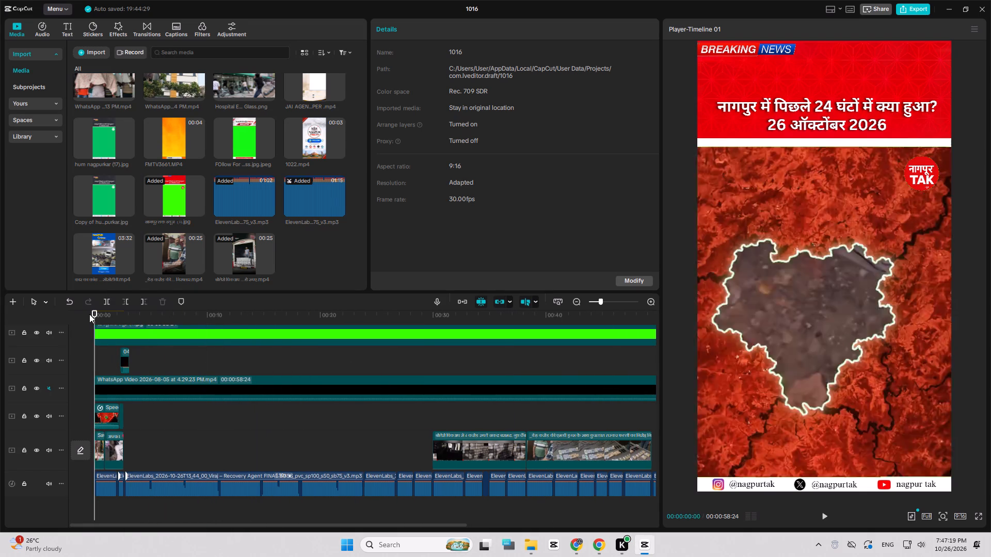
{"action": "key", "text": "space"}
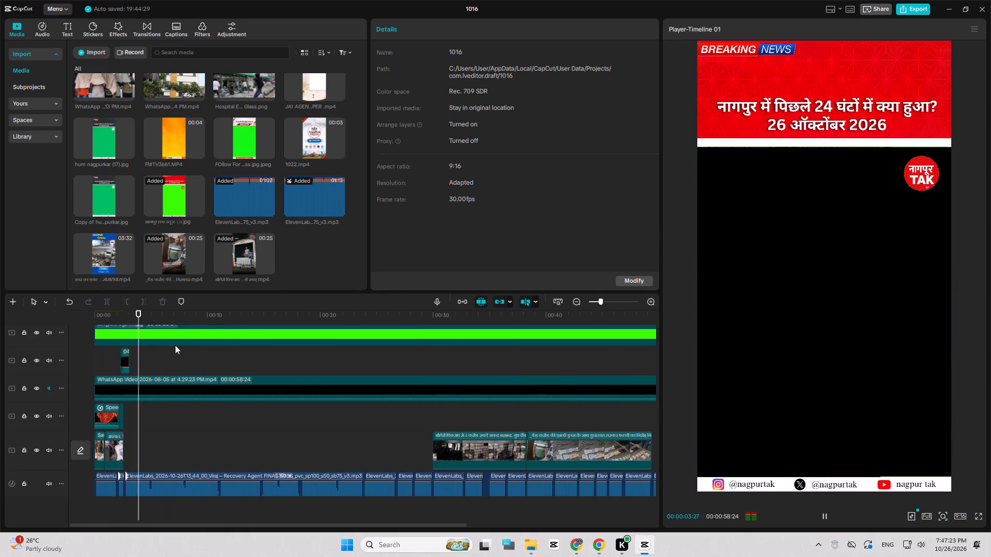
Import the Chitaroli metro station news video from Downloads and place it on the overlay track directly after the map clip.
{"action": "left_click", "coordinate": [103, 54]}
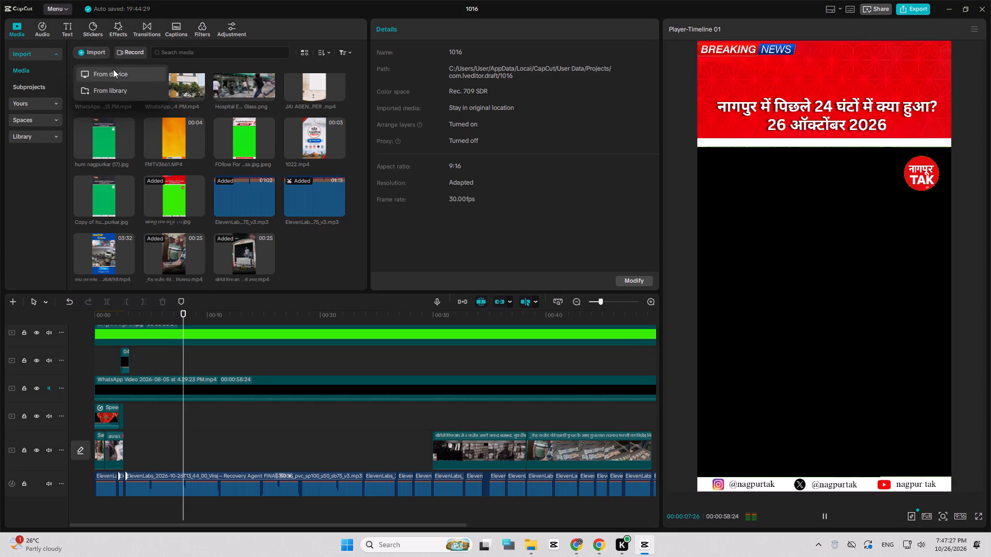
{"action": "left_click", "coordinate": [113, 69]}
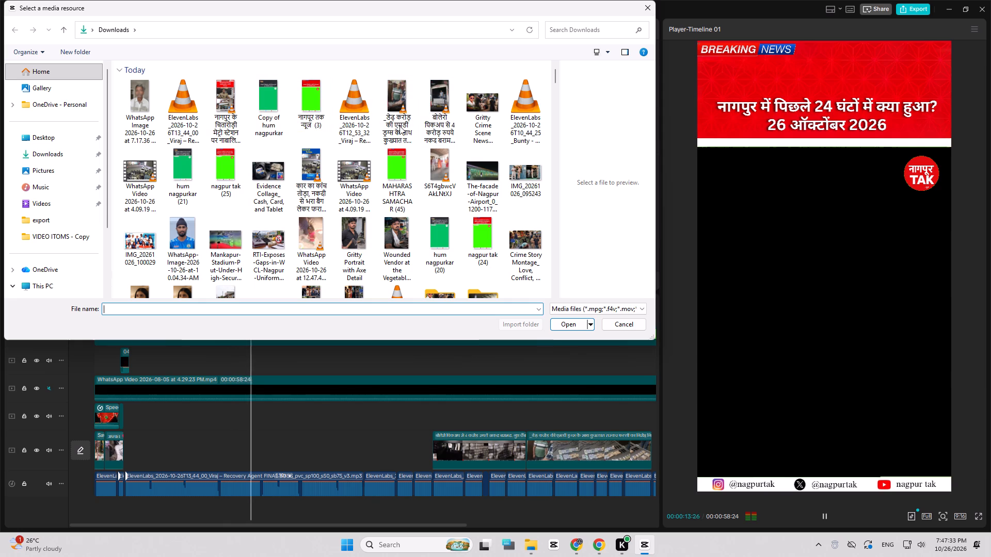
{"action": "left_click", "coordinate": [315, 173]}
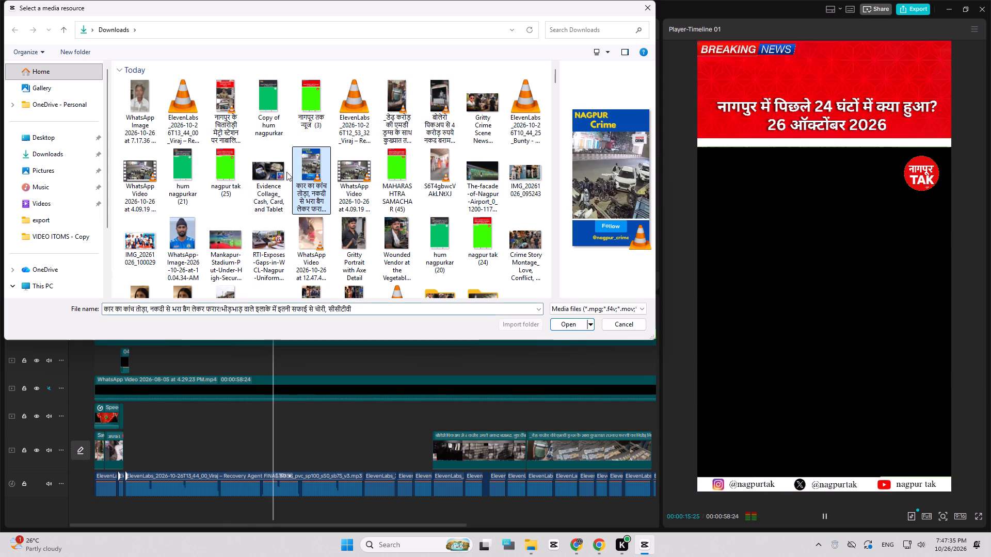
{"action": "left_click", "coordinate": [283, 172]}
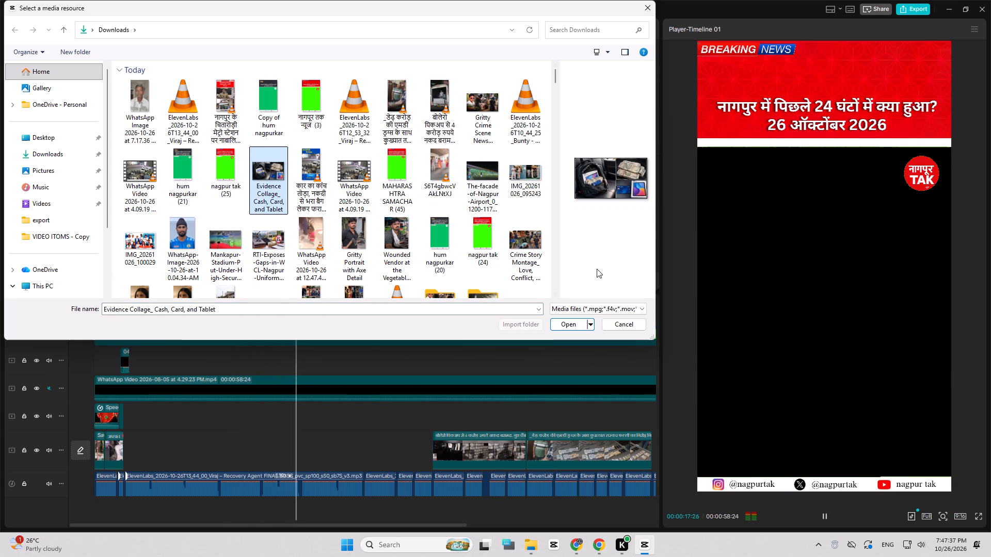
{"action": "double_click", "coordinate": [237, 115]}
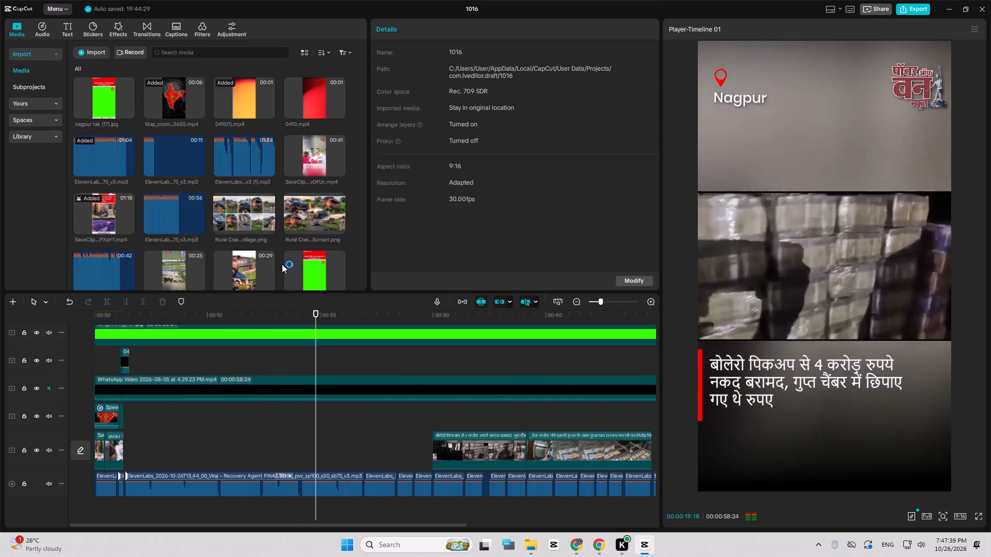
{"action": "left_click_drag", "start_coordinate": [309, 257], "coordinate": [138, 416]}
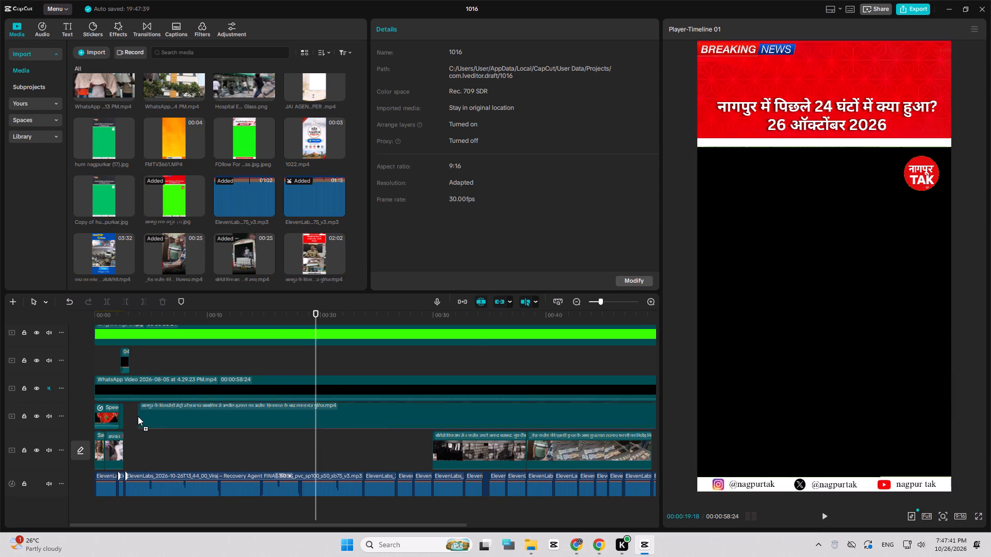
{"action": "left_click_drag", "start_coordinate": [138, 416], "coordinate": [125, 418]}
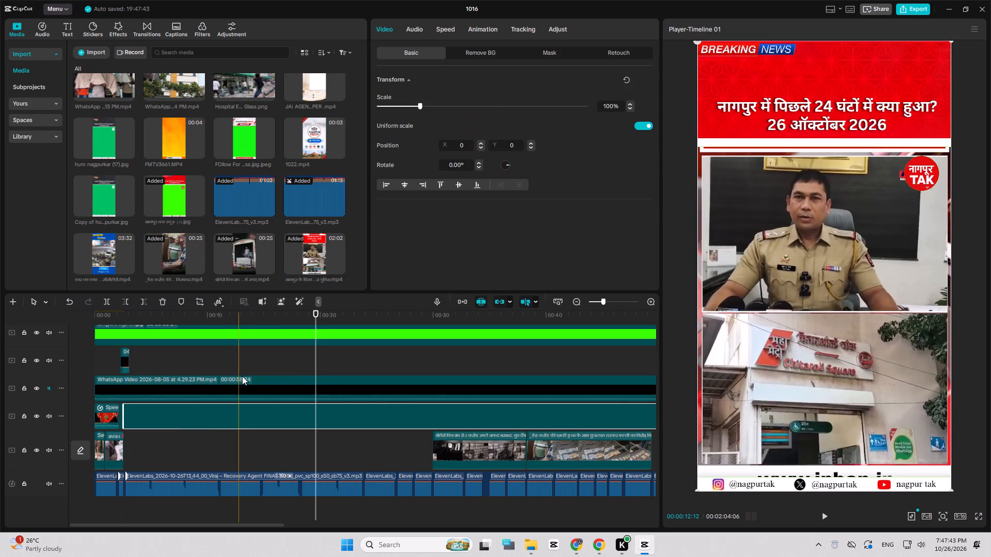
Crop the metro station video to its lower picture of the station entrance, excluding the banner, officer and website strip.
{"action": "left_click", "coordinate": [199, 301]}
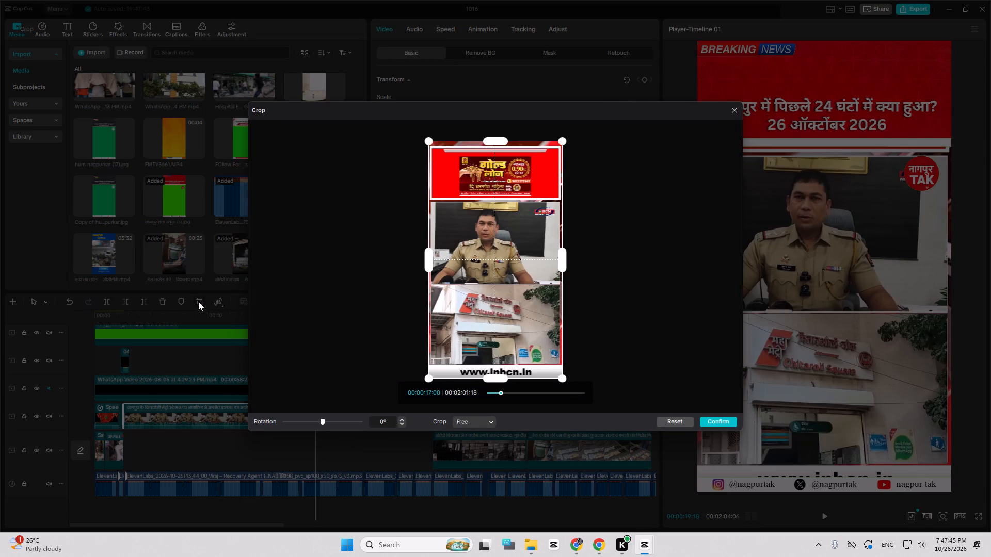
{"action": "left_click_drag", "start_coordinate": [491, 379], "coordinate": [492, 364]}
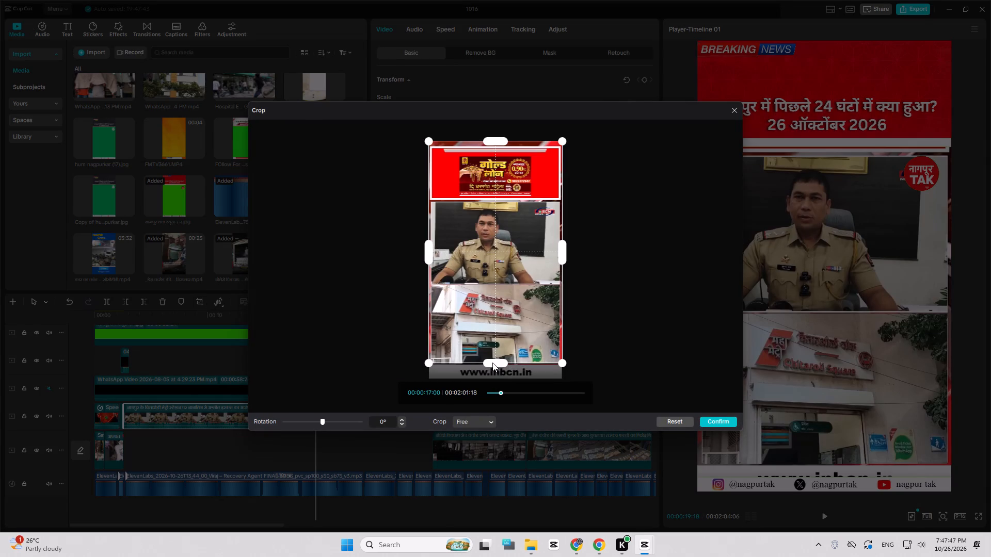
{"action": "left_click_drag", "start_coordinate": [498, 142], "coordinate": [503, 284]}
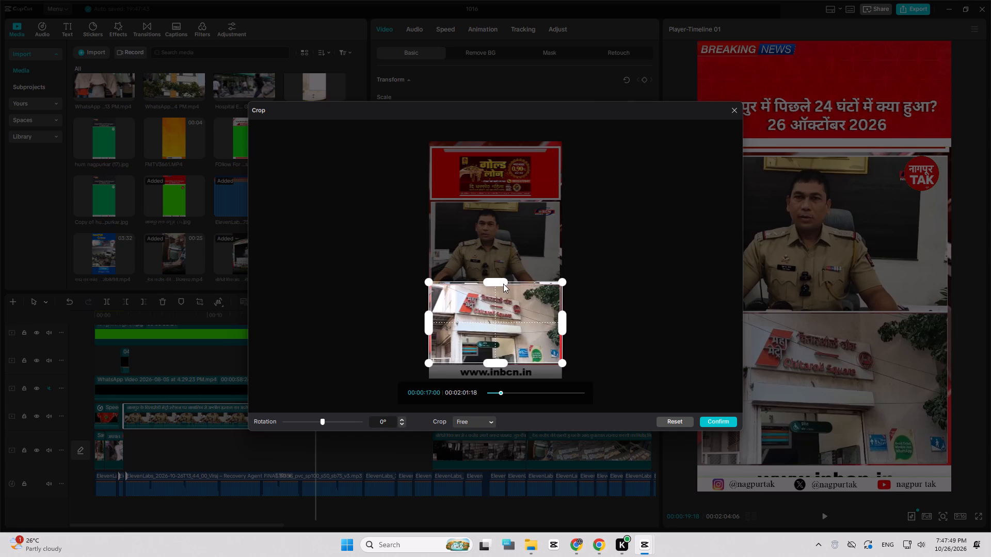
{"action": "left_click_drag", "start_coordinate": [503, 284], "coordinate": [503, 286]}
{"action": "left_click_drag", "start_coordinate": [430, 318], "coordinate": [434, 334]}
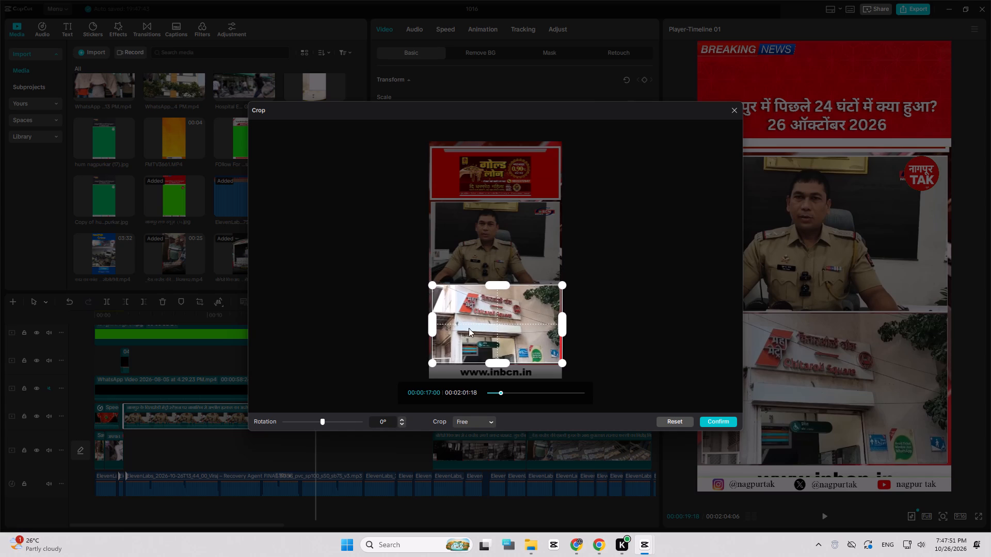
{"action": "left_click_drag", "start_coordinate": [560, 324], "coordinate": [556, 338]}
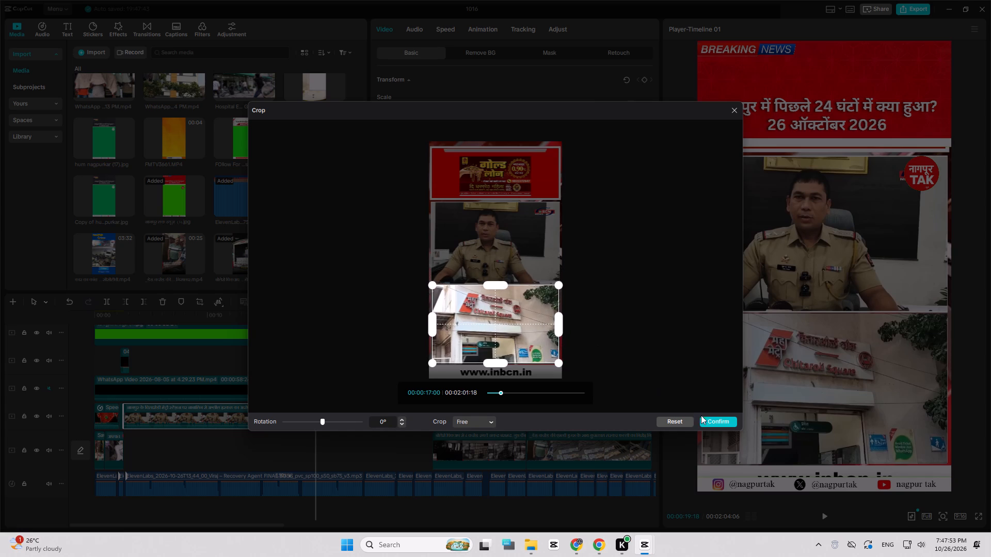
{"action": "left_click", "coordinate": [702, 422]}
Move the cropped metro station video down in the frame to about Y -1177, just above the social handles.
{"action": "left_click_drag", "start_coordinate": [852, 321], "coordinate": [856, 397]}
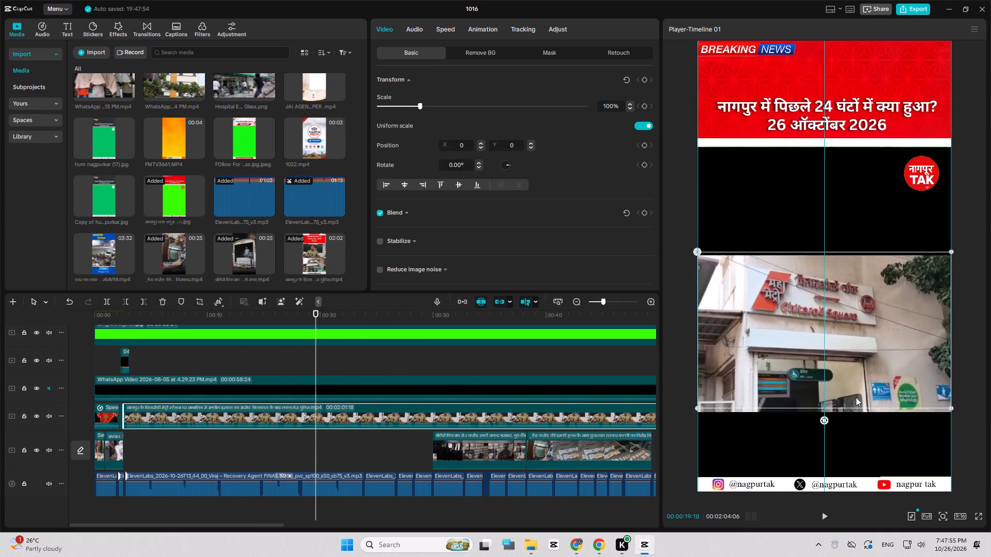
{"action": "left_click_drag", "start_coordinate": [856, 397], "coordinate": [854, 459]}
Split the metro station clip at about 8 seconds and trim the second part's start to about 14:24.
{"action": "key", "text": "space"}
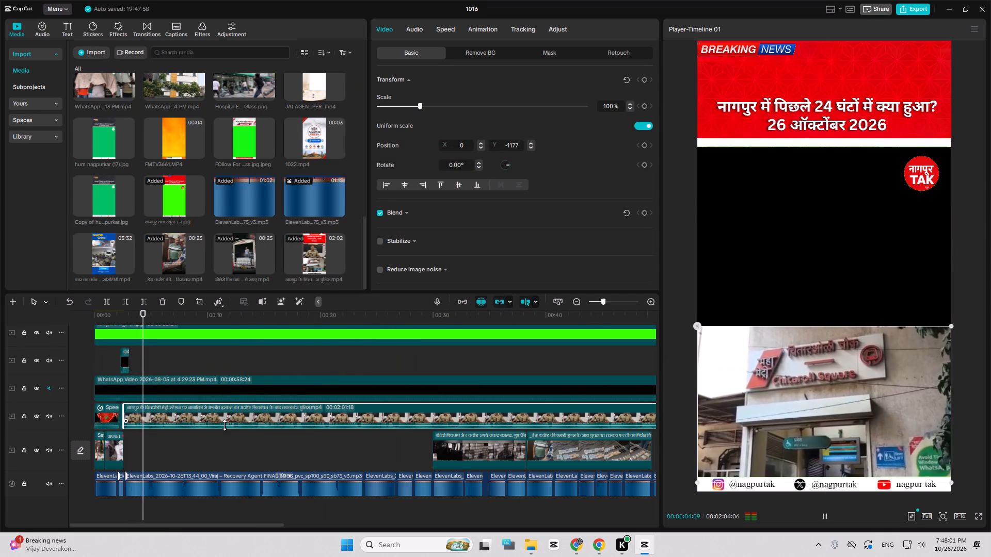
{"action": "left_click_drag", "start_coordinate": [225, 425], "coordinate": [226, 448]}
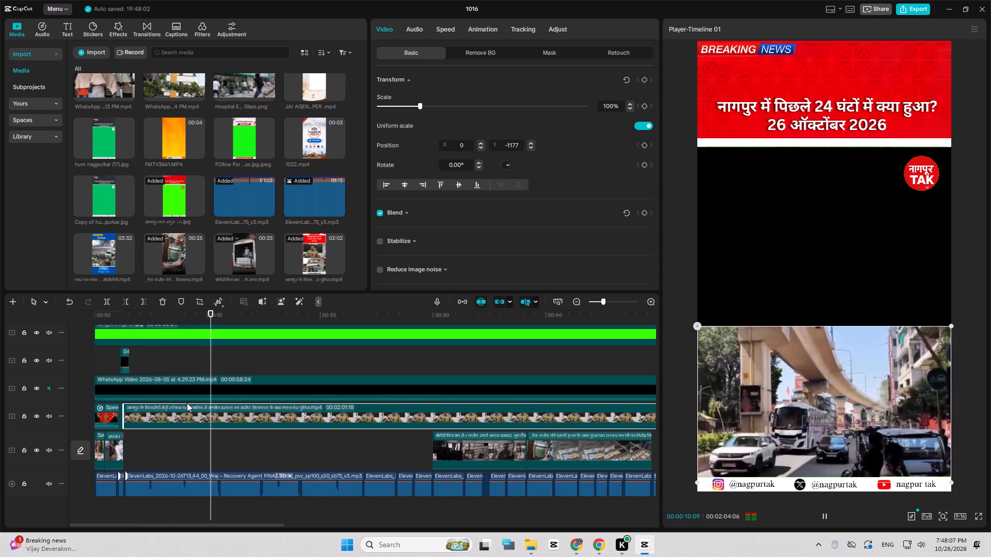
{"action": "key", "text": "space"}
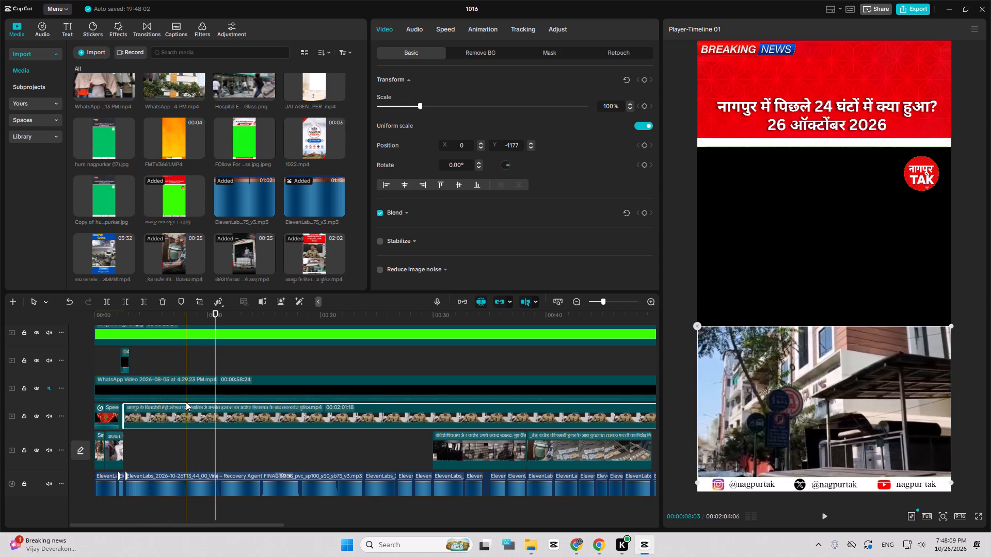
{"action": "key", "text": "ctrl+b"}
{"action": "key", "text": "space"}
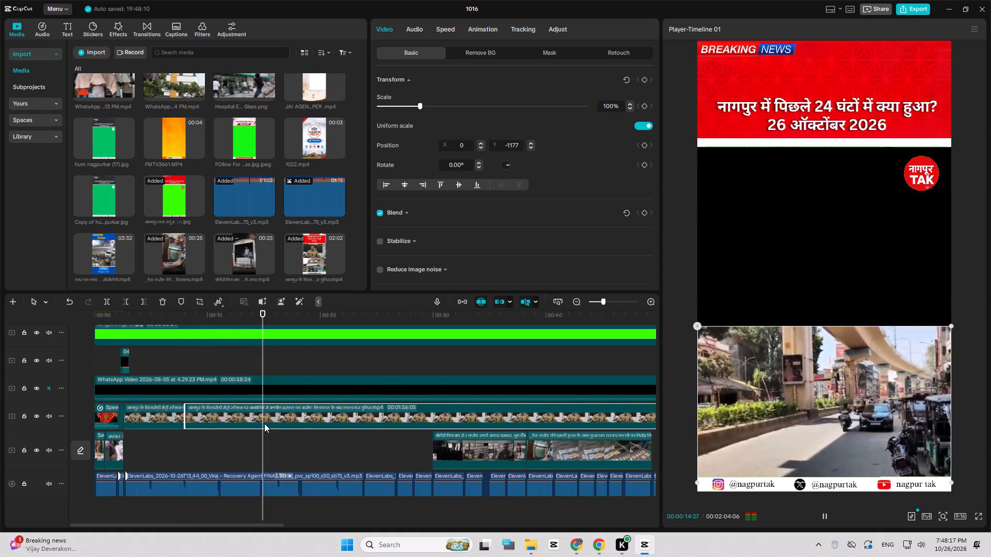
{"action": "key", "text": "space"}
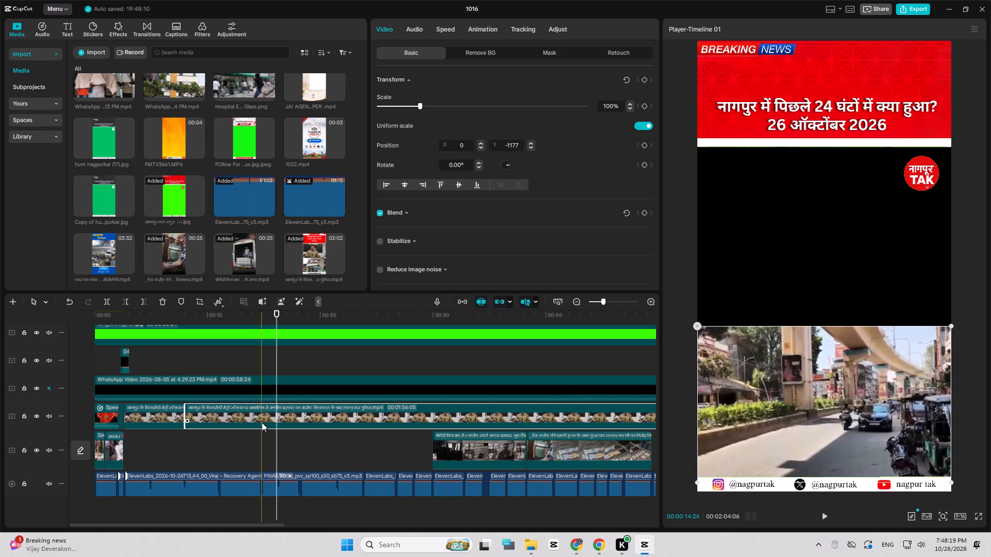
{"action": "key", "text": "q"}
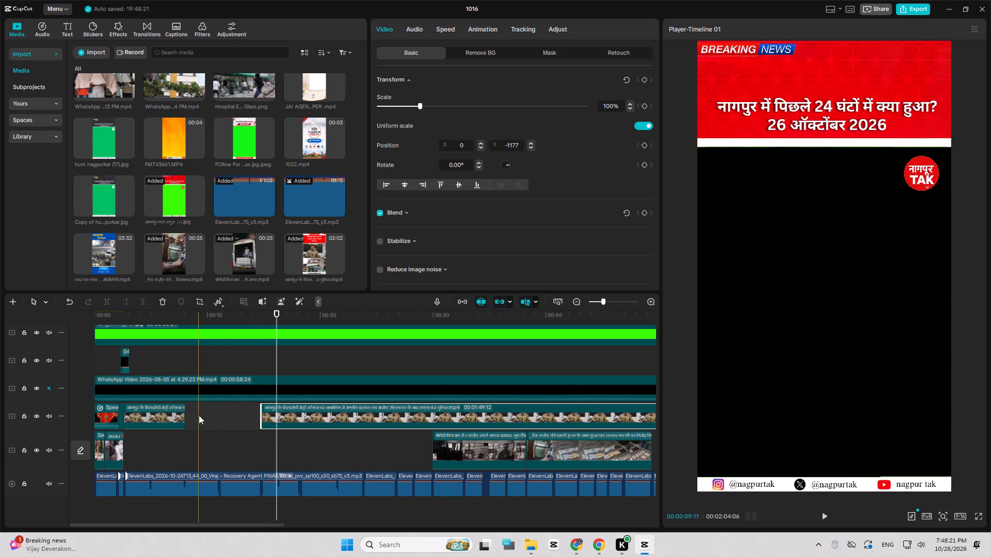
Import the WhatsApp portrait image of the man with the blurred face from Downloads.
{"action": "left_click", "coordinate": [99, 52]}
{"action": "left_click", "coordinate": [137, 72]}
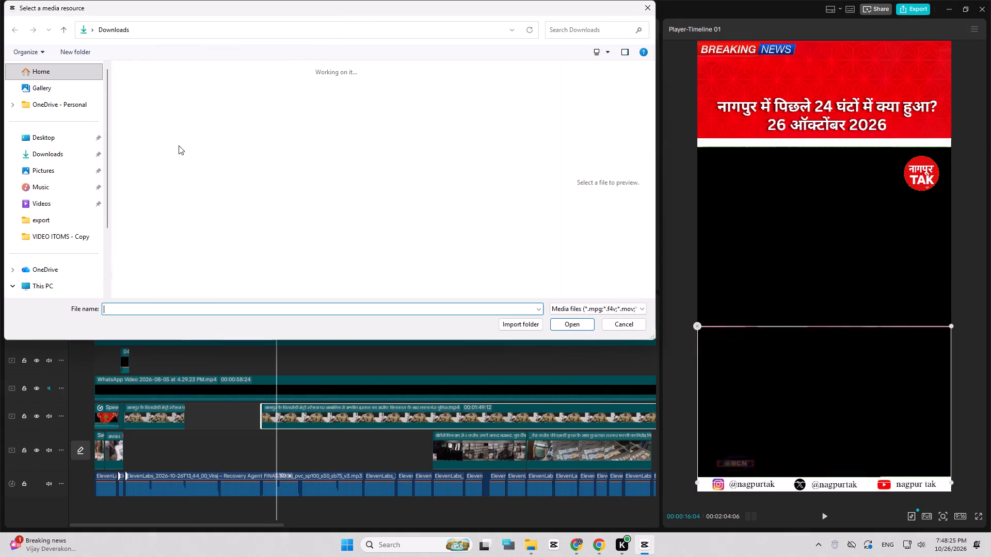
{"action": "double_click", "coordinate": [141, 103]}
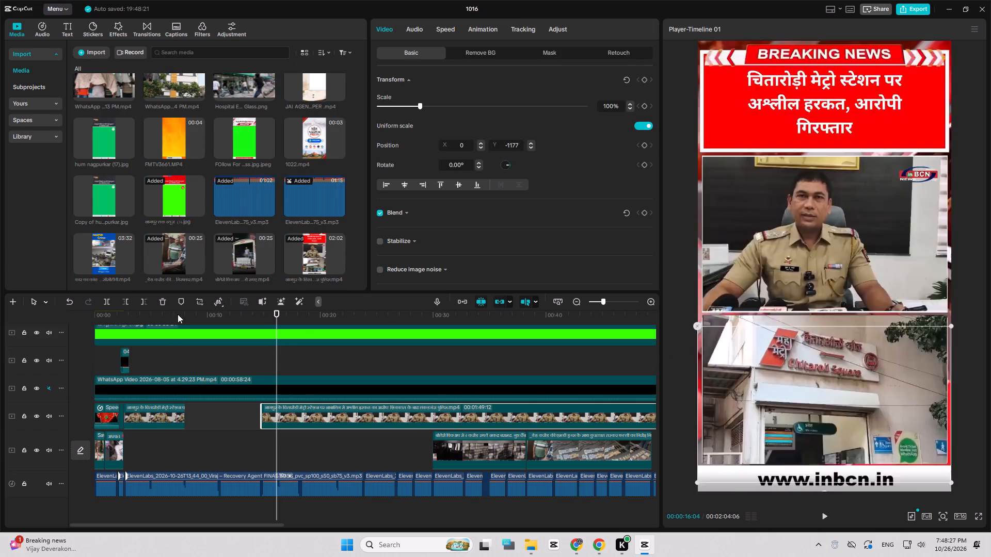
Move the first metro station segment down one track, directly after the opening clips.
{"action": "left_click_drag", "start_coordinate": [164, 422], "coordinate": [165, 458]}
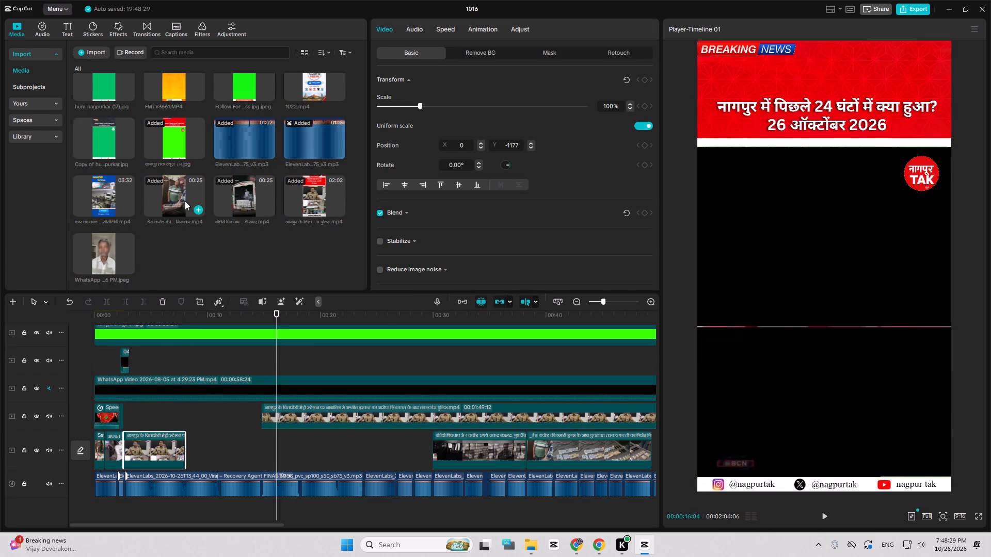
Place the portrait image directly after the first metro segment and extend it to about 16 seconds.
{"action": "left_click_drag", "start_coordinate": [130, 249], "coordinate": [187, 449]}
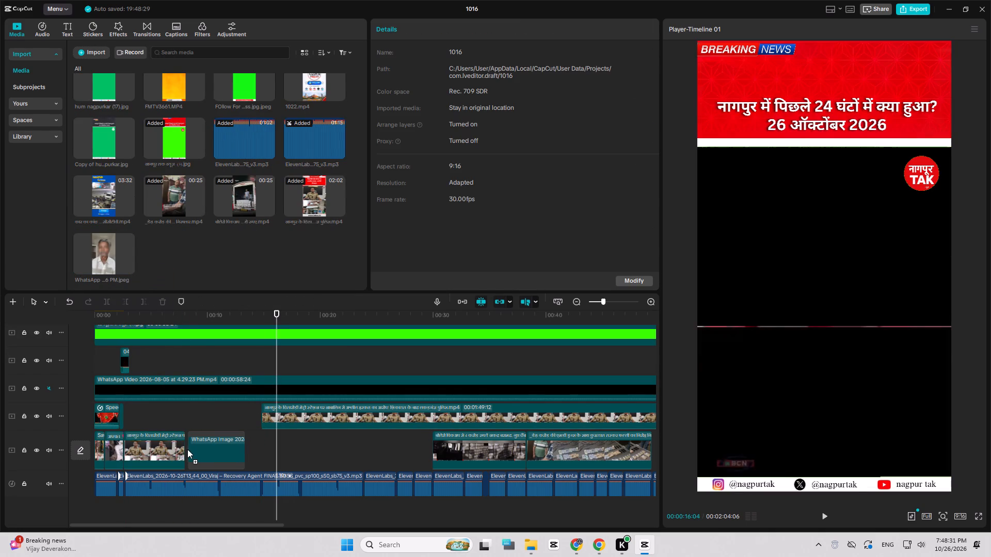
{"action": "left_click_drag", "start_coordinate": [187, 449], "coordinate": [185, 449]}
{"action": "left_click_drag", "start_coordinate": [242, 453], "coordinate": [273, 460]}
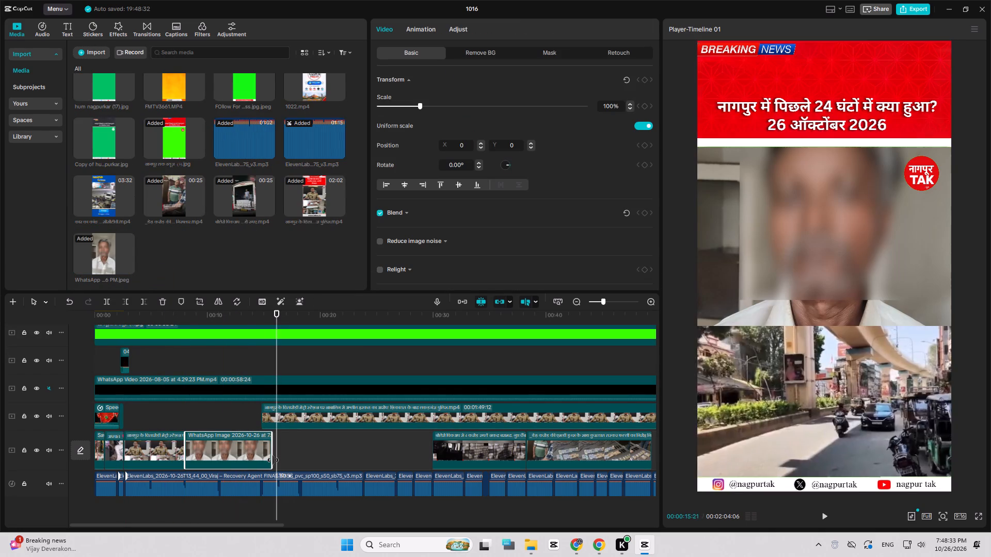
{"action": "left_click_drag", "start_coordinate": [273, 460], "coordinate": [274, 460]}
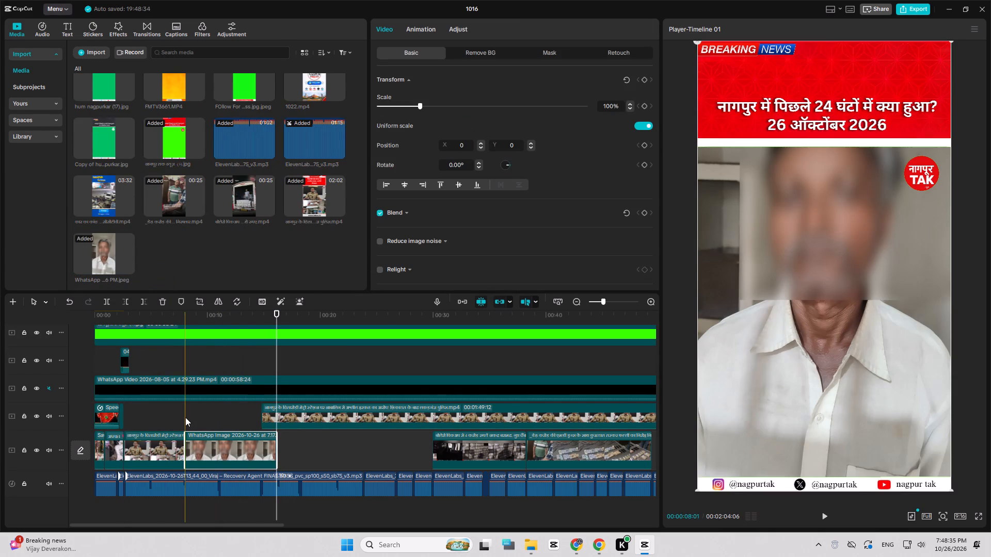
Move the portrait image down in the frame to about Y -507 so the head sits below the headline banner.
{"action": "key", "text": "space"}
{"action": "left_click_drag", "start_coordinate": [759, 309], "coordinate": [759, 371]}
{"action": "key", "text": "space"}
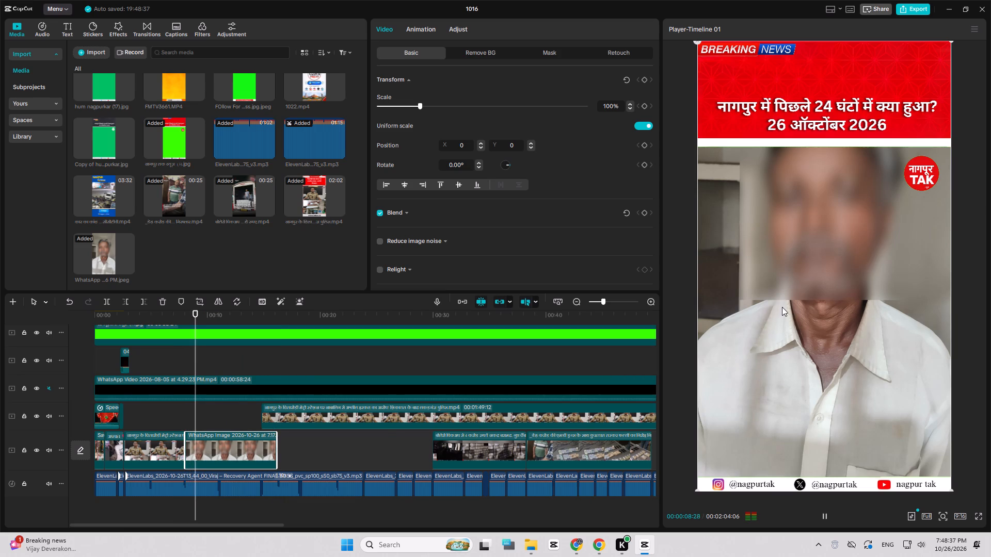
{"action": "key", "text": "space"}
{"action": "left_click_drag", "start_coordinate": [795, 336], "coordinate": [794, 396]}
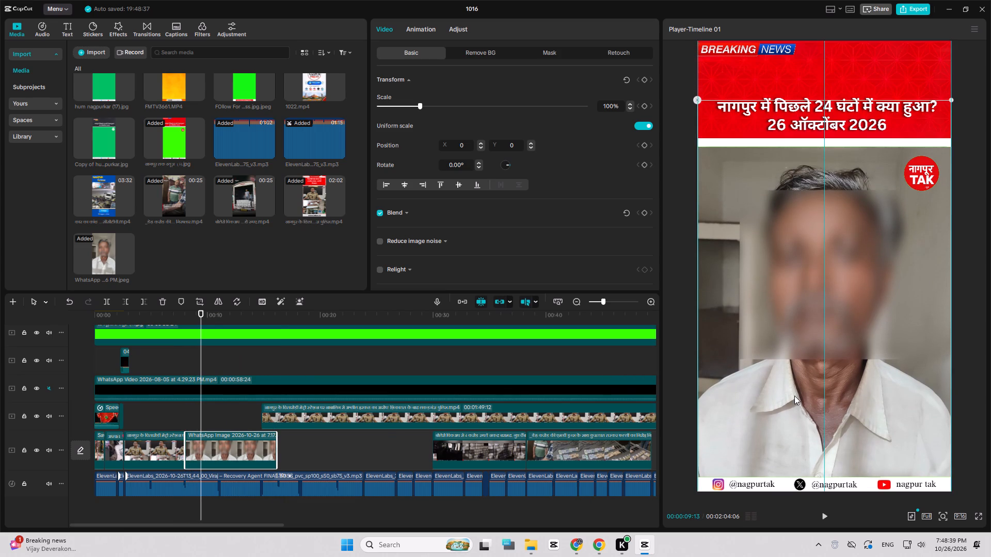
{"action": "left_click_drag", "start_coordinate": [794, 396], "coordinate": [793, 396]}
Animate a slow zoom on the portrait with transform keyframes, from 100% at the clip's start to 114% at its end.
{"action": "left_click", "coordinate": [644, 77]}
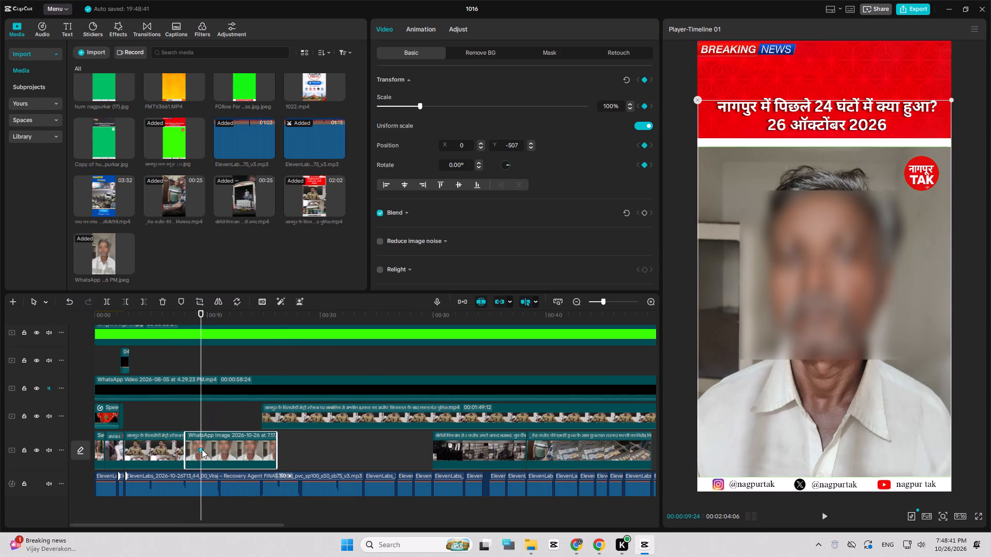
{"action": "left_click_drag", "start_coordinate": [201, 449], "coordinate": [175, 448]}
{"action": "left_click_drag", "start_coordinate": [951, 99], "coordinate": [956, 92]}
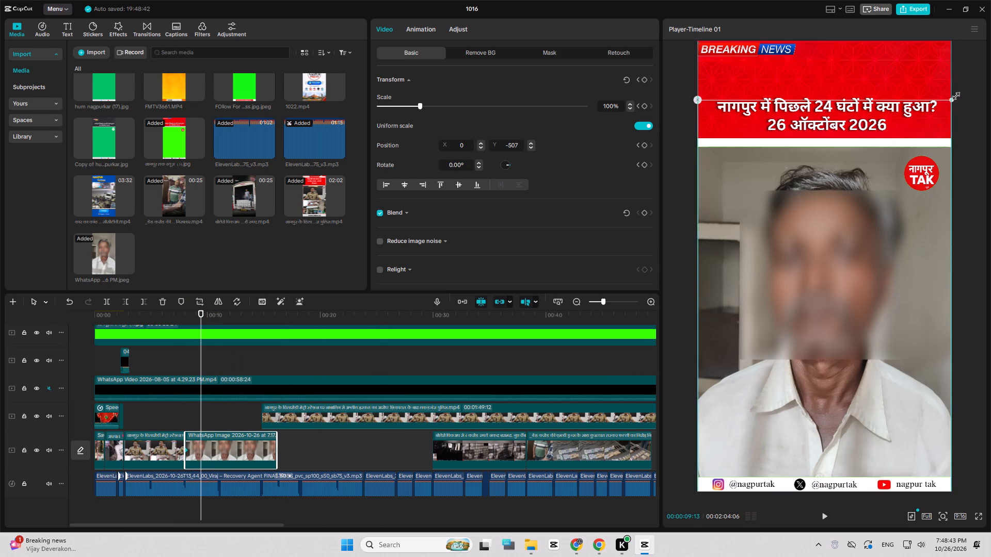
{"action": "left_click_drag", "start_coordinate": [956, 92], "coordinate": [973, 50]}
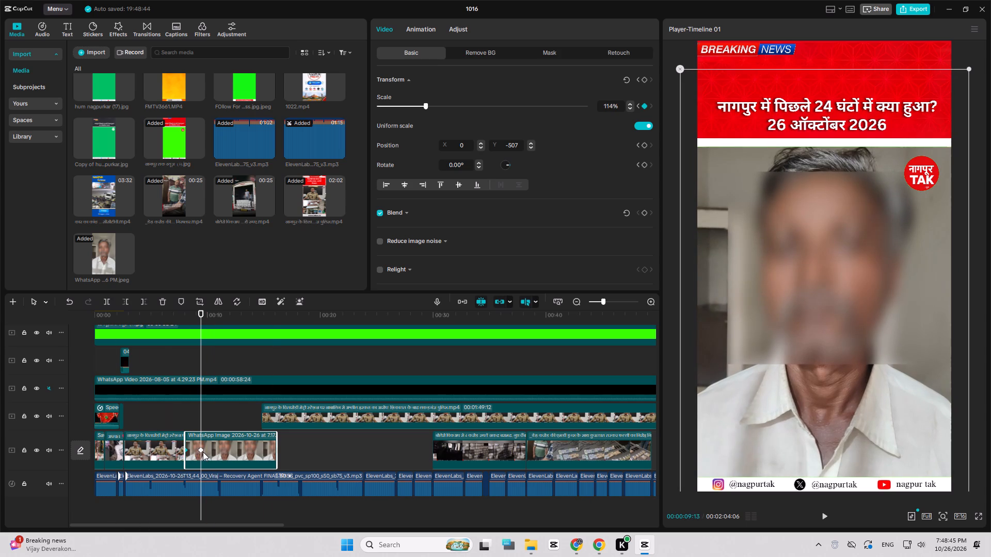
{"action": "left_click_drag", "start_coordinate": [202, 451], "coordinate": [285, 460]}
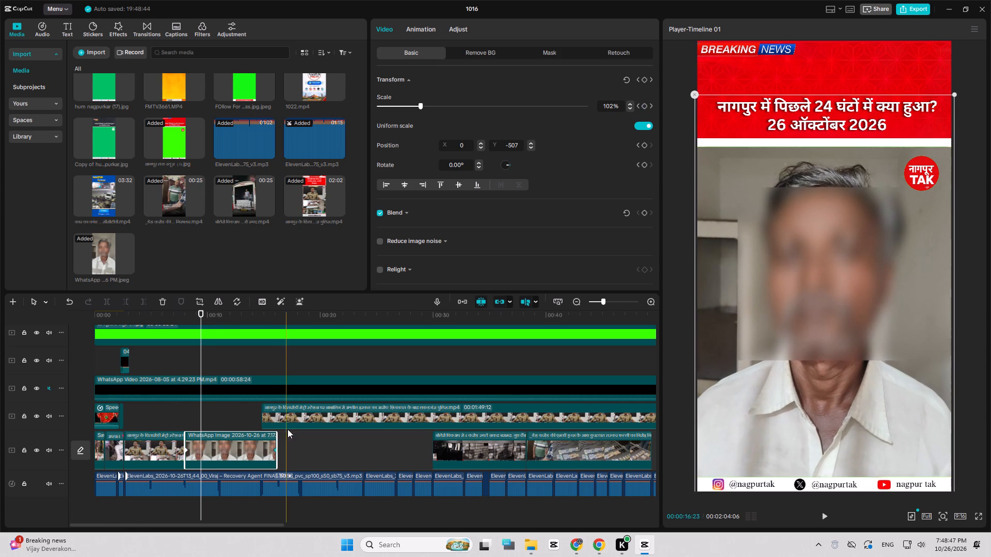
Trim the start of the remaining metro station clip to the portrait image's end, at about 16:04.
{"action": "left_click", "coordinate": [277, 413]}
{"action": "key", "text": "q"}
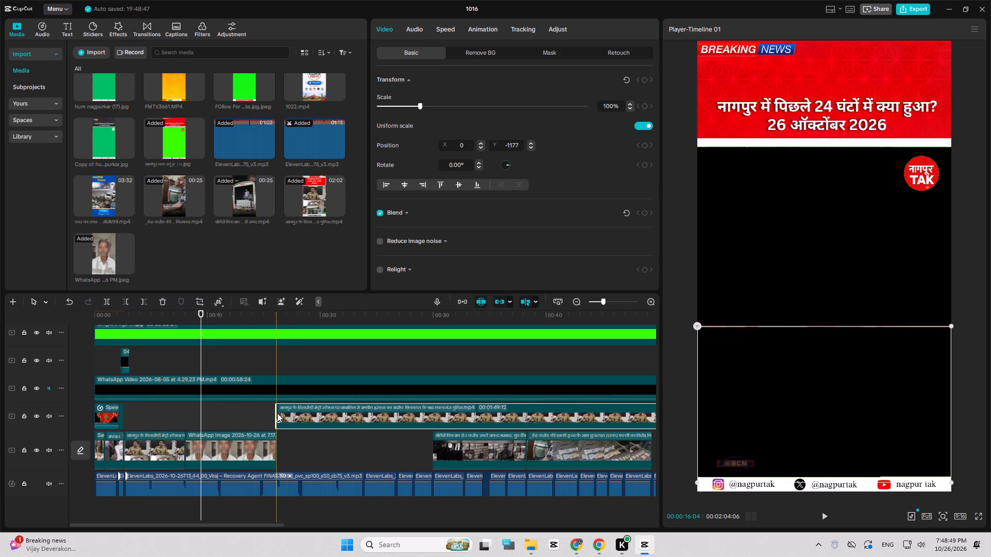
Trim the end of the metro station clip to the start of the Bolero clip, at about 30 seconds.
{"action": "key", "text": "space"}
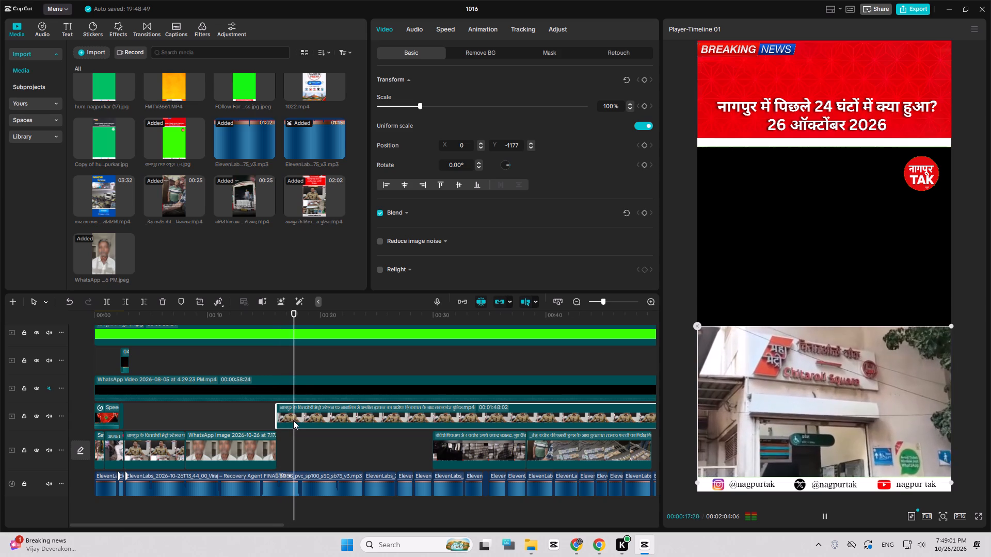
{"action": "key", "text": "space"}
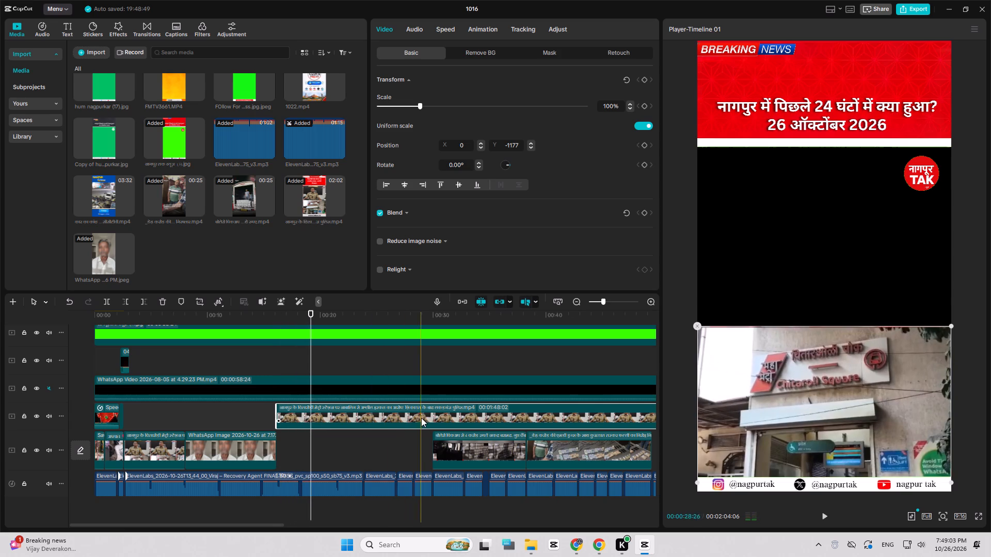
{"action": "key", "text": "w"}
{"action": "key", "text": "space"}
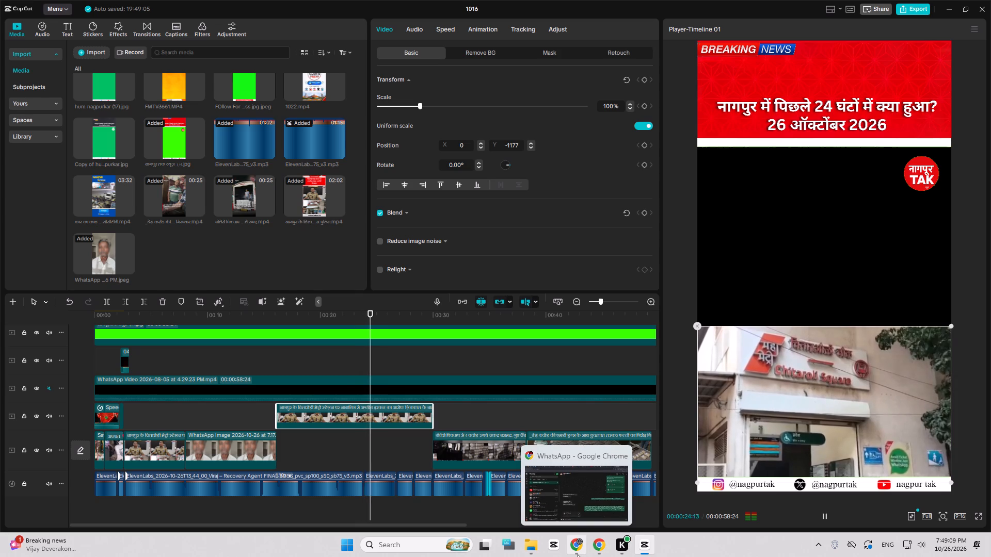
Move the trimmed metro station clip down onto the portrait image's track, filling the gap between the portrait and the Bolero clip.
{"action": "left_click_drag", "start_coordinate": [389, 415], "coordinate": [387, 436]}
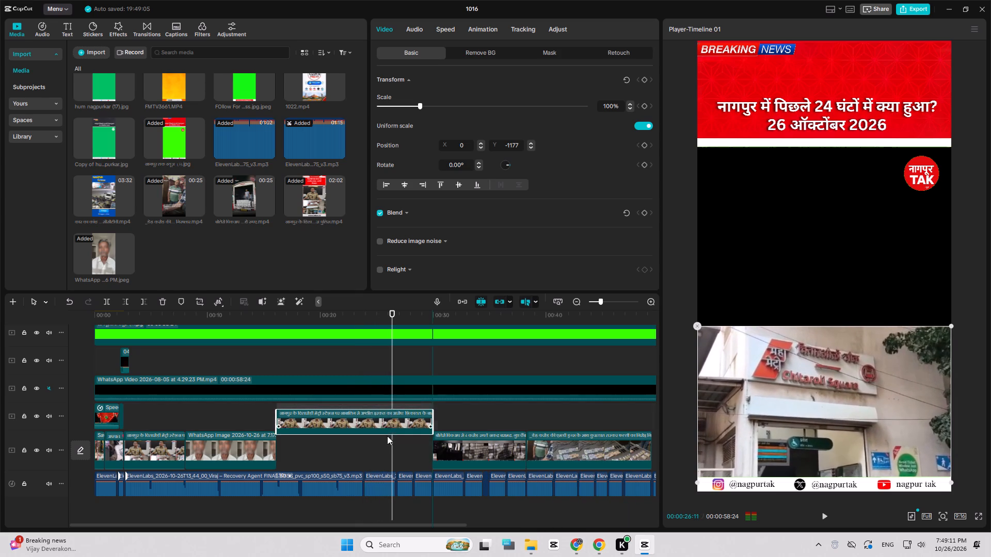
{"action": "left_click_drag", "start_coordinate": [387, 436], "coordinate": [386, 444]}
{"action": "left_click_drag", "start_coordinate": [339, 419], "coordinate": [345, 453]}
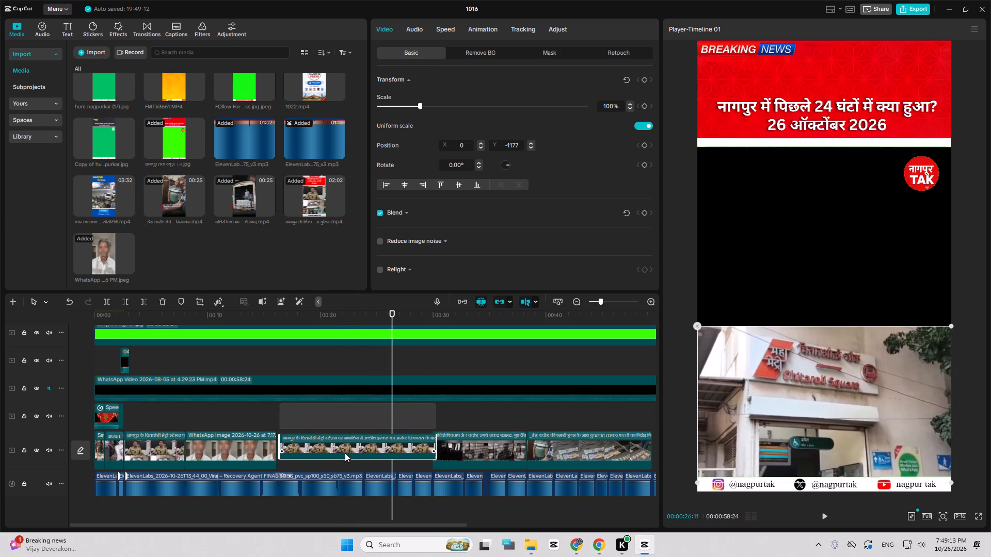
{"action": "left_click_drag", "start_coordinate": [345, 453], "coordinate": [343, 463]}
Play through the sequence from the end of the portrait image to past the last footage clip, checking the visuals against the narration.
{"action": "key", "text": "space"}
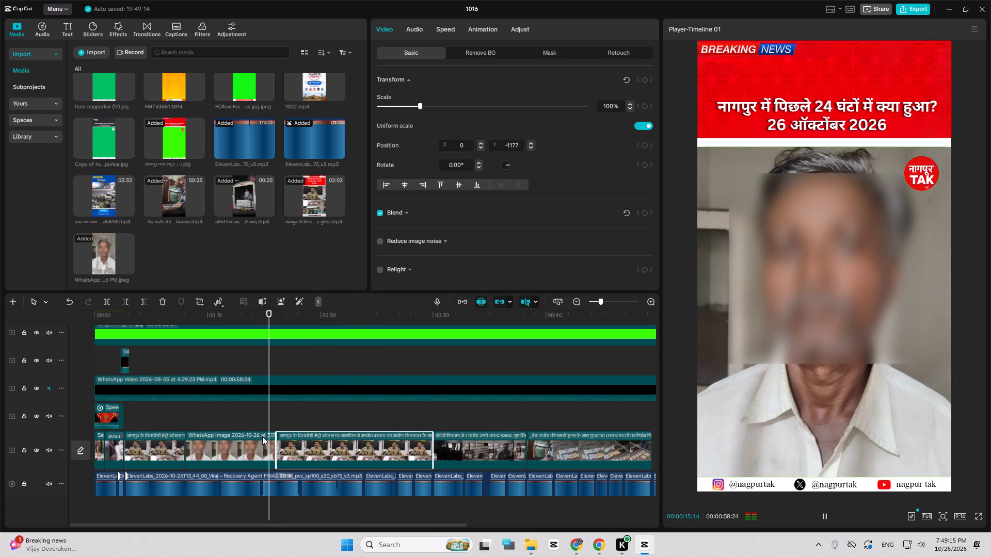
{"action": "scroll", "coordinate": [262, 436], "scroll_direction": "down", "scroll_amount": 7, "text": "ctrl"}
{"action": "key", "text": "space"}
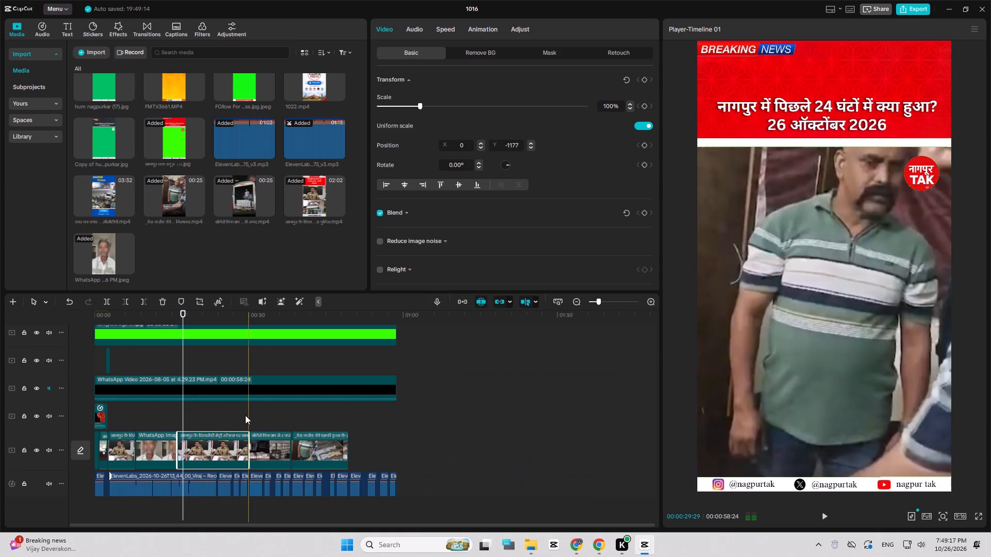
{"action": "key", "text": "space"}
{"action": "scroll", "coordinate": [246, 415], "scroll_direction": "up", "scroll_amount": 8, "text": "ctrl"}
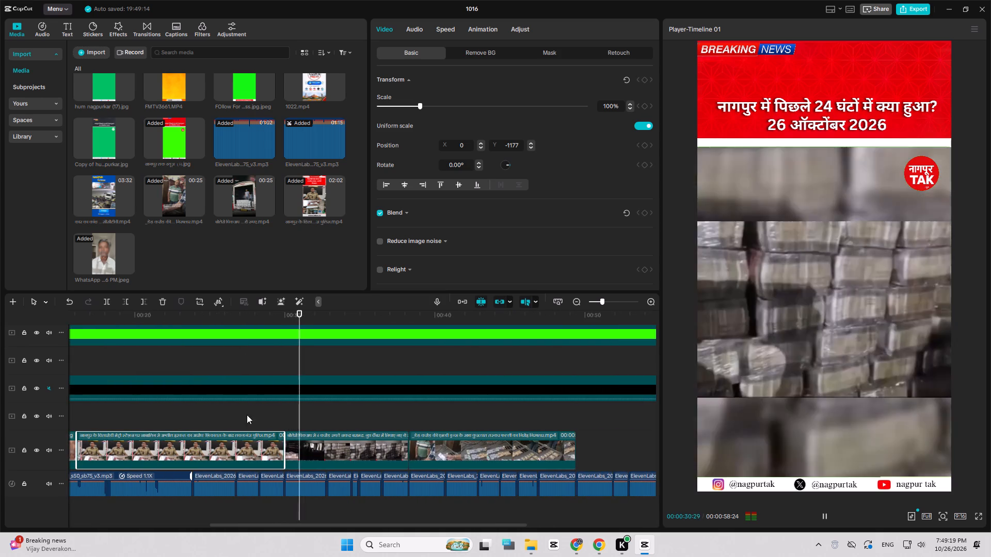
{"action": "key", "text": "space"}
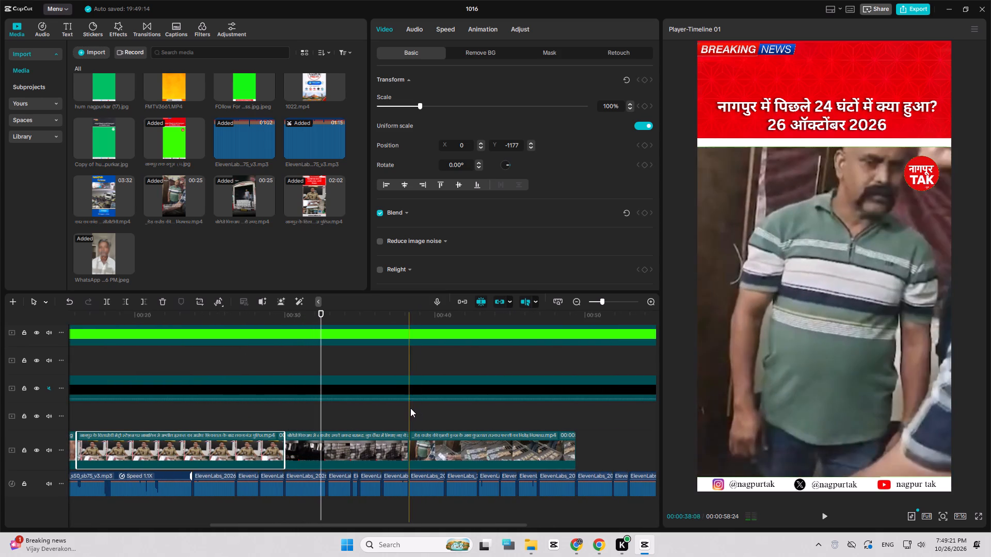
{"action": "key", "text": "space"}
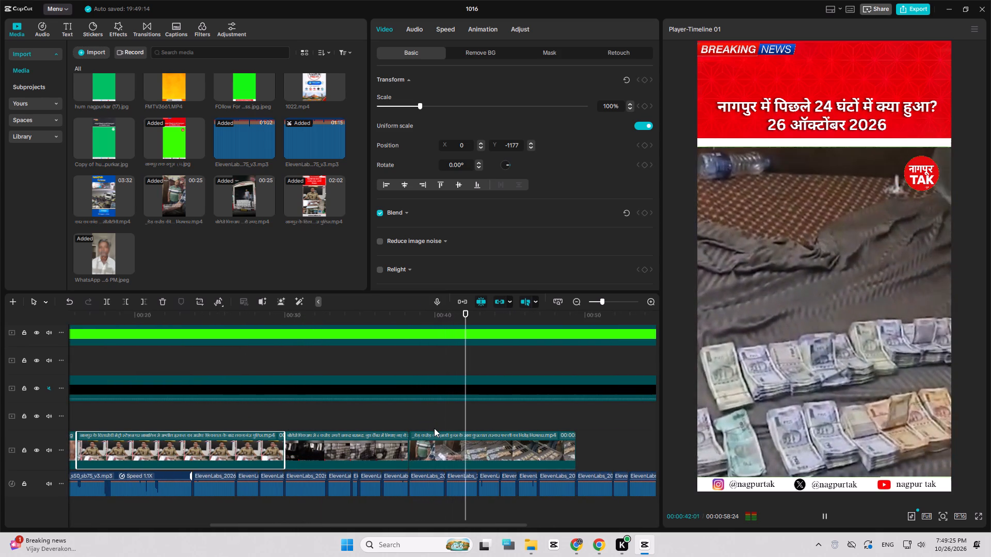
{"action": "key", "text": "space"}
{"action": "key", "text": "space"}
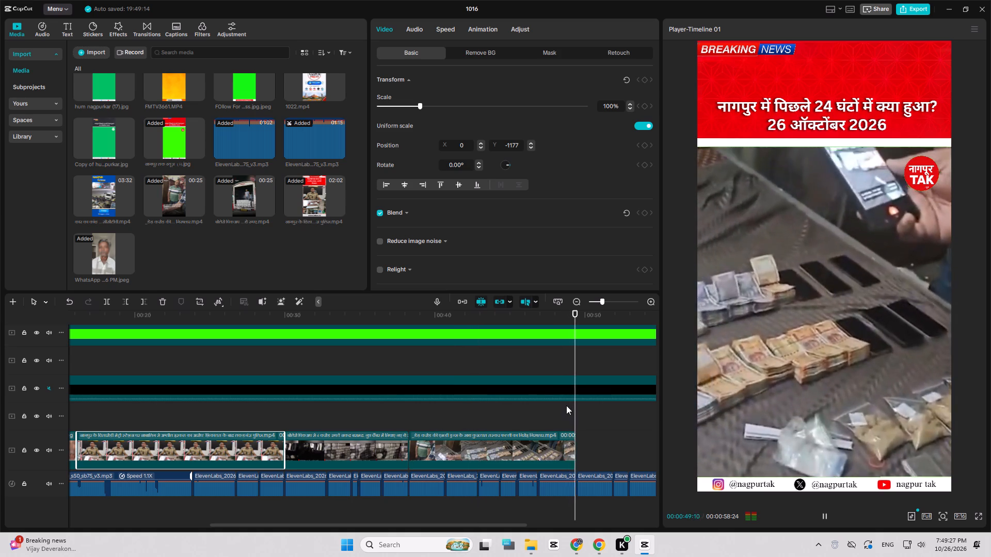
{"action": "scroll", "coordinate": [566, 405], "scroll_direction": "down", "scroll_amount": 4, "text": "ctrl"}
{"action": "scroll", "coordinate": [566, 405], "scroll_direction": "up", "scroll_amount": 8, "text": "ctrl"}
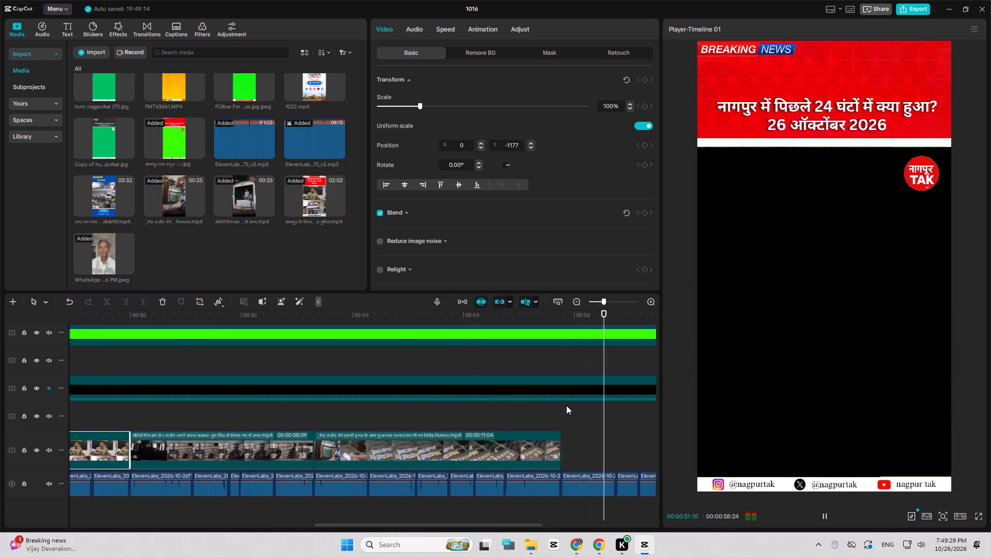
Start importing more media into the project.
{"action": "left_click", "coordinate": [94, 55]}
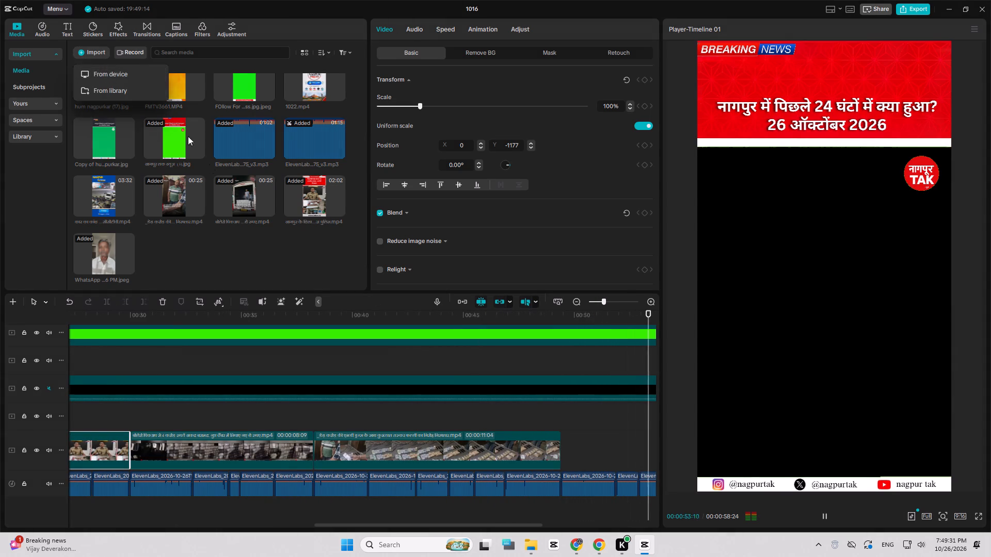
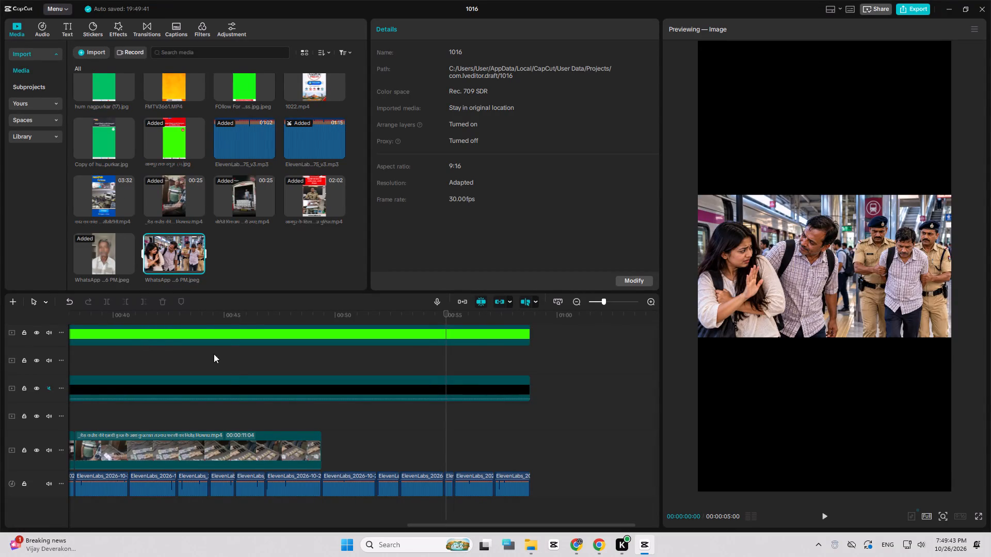
Place the metro arrest image above the first metro station clip and extend its end to that clip's end, at about 8 seconds.
{"action": "left_click", "coordinate": [230, 366]}
{"action": "left_click_drag", "start_coordinate": [234, 321], "coordinate": [28, 296]}
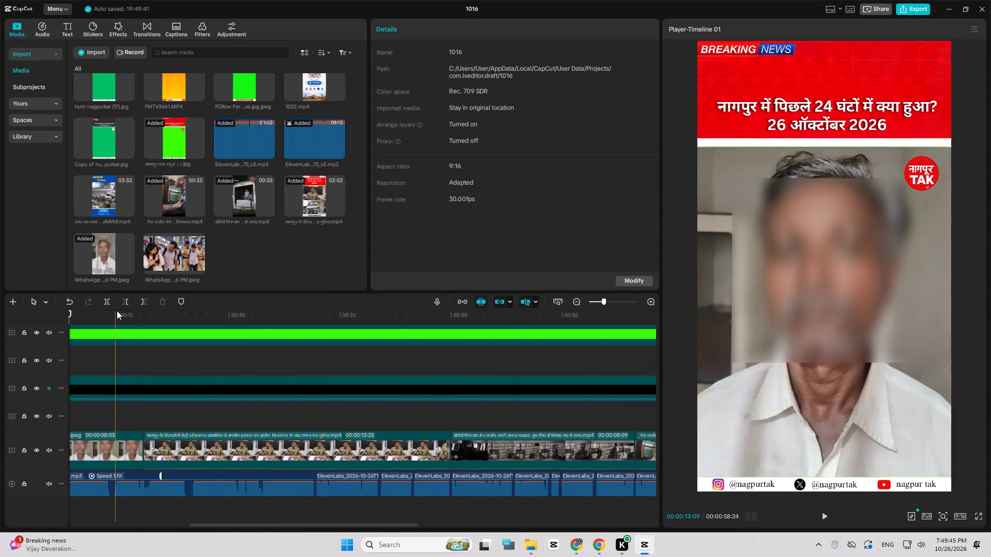
{"action": "left_click_drag", "start_coordinate": [122, 318], "coordinate": [30, 306]}
{"action": "left_click_drag", "start_coordinate": [168, 260], "coordinate": [172, 401]}
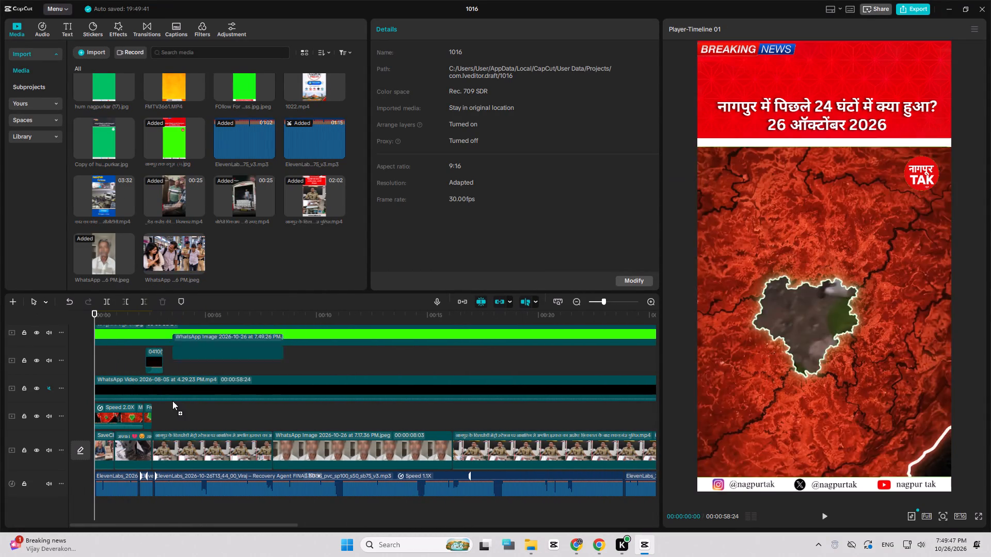
{"action": "left_click_drag", "start_coordinate": [172, 401], "coordinate": [154, 411]}
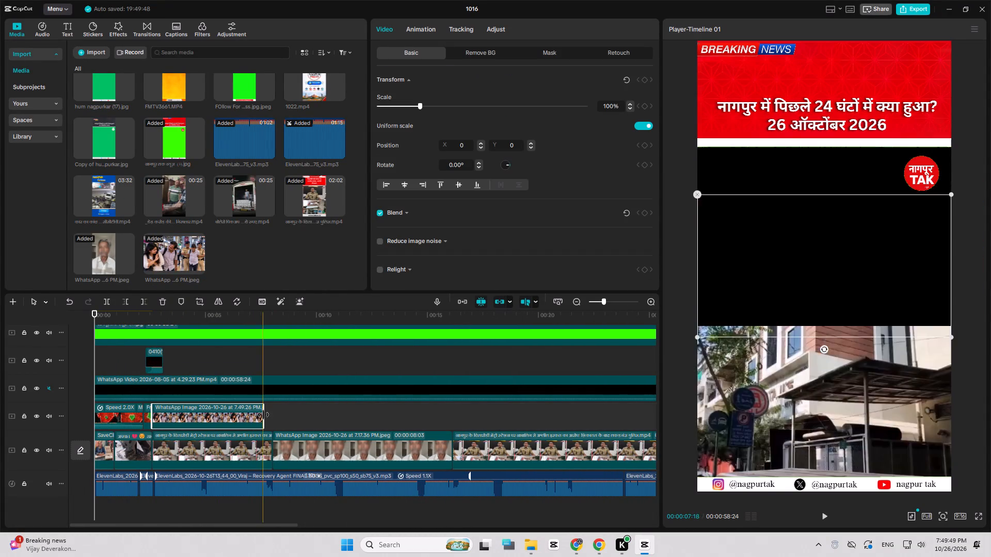
{"action": "left_click_drag", "start_coordinate": [263, 415], "coordinate": [271, 420]}
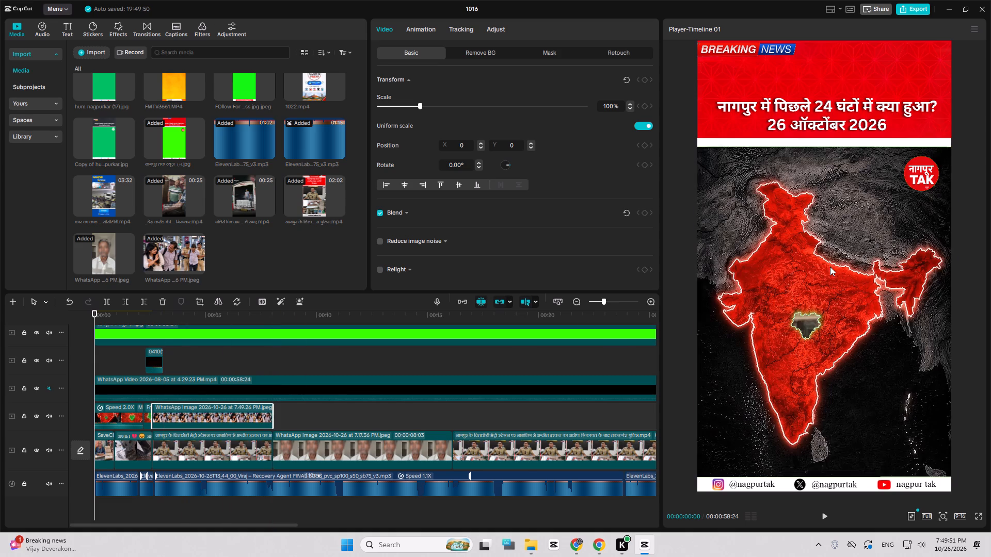
Move the metro arrest image into the upper half of the frame at Y 275 and enlarge it to 121%.
{"action": "left_click_drag", "start_coordinate": [830, 267], "coordinate": [832, 259]}
{"action": "key", "text": "ctrl+z"}
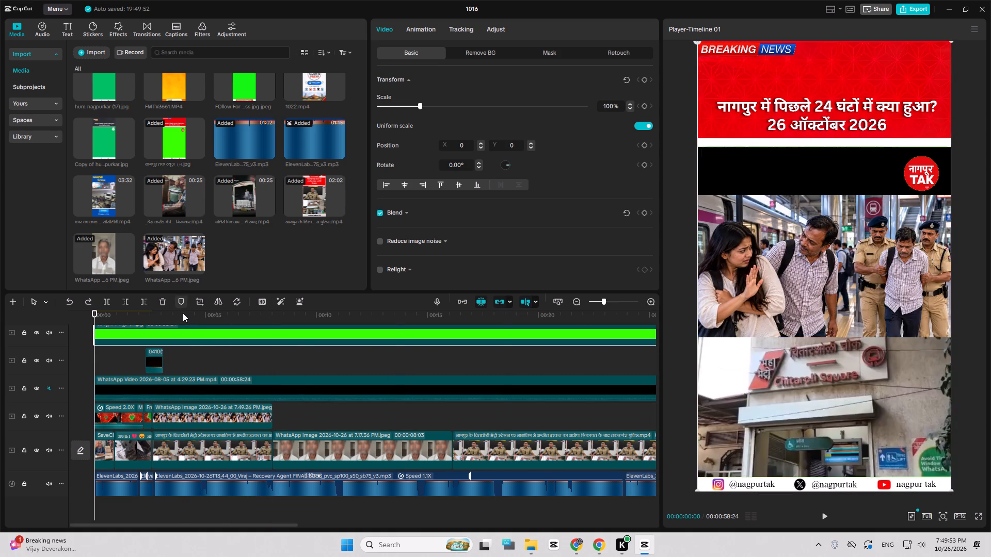
{"action": "left_click", "coordinate": [183, 314]}
{"action": "left_click", "coordinate": [209, 423]}
{"action": "left_click_drag", "start_coordinate": [787, 277], "coordinate": [788, 261]}
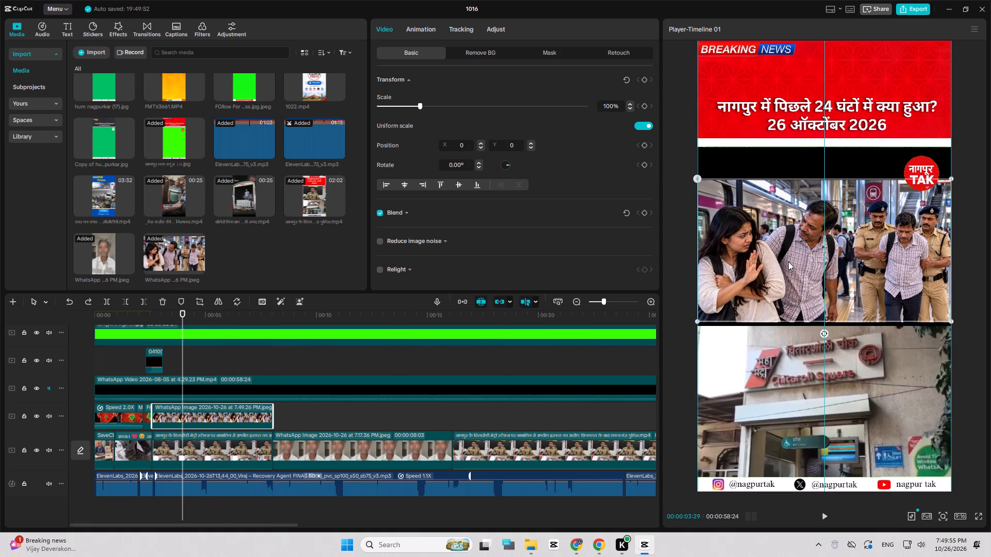
{"action": "left_click_drag", "start_coordinate": [788, 261], "coordinate": [788, 245]}
{"action": "left_click_drag", "start_coordinate": [951, 308], "coordinate": [963, 316]}
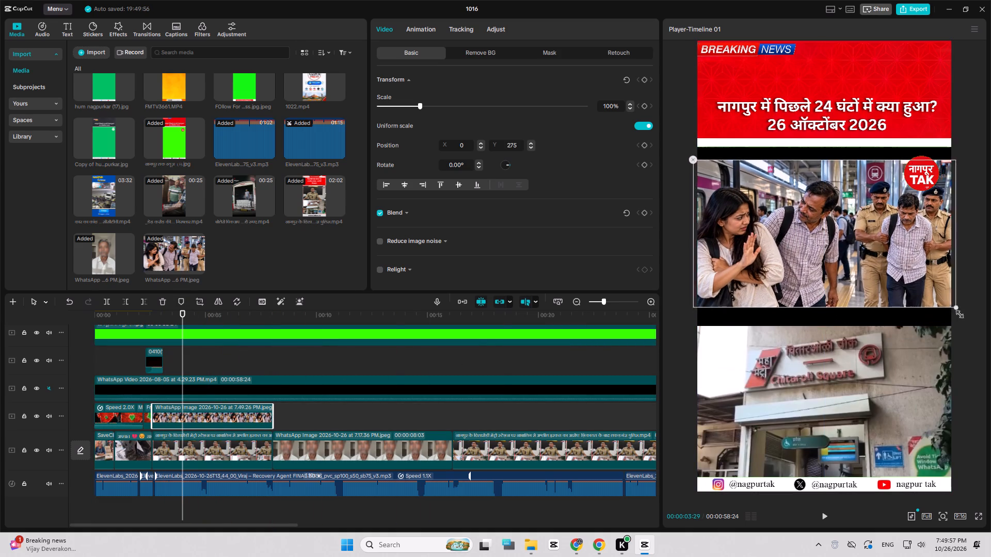
{"action": "left_click_drag", "start_coordinate": [963, 316], "coordinate": [990, 332]}
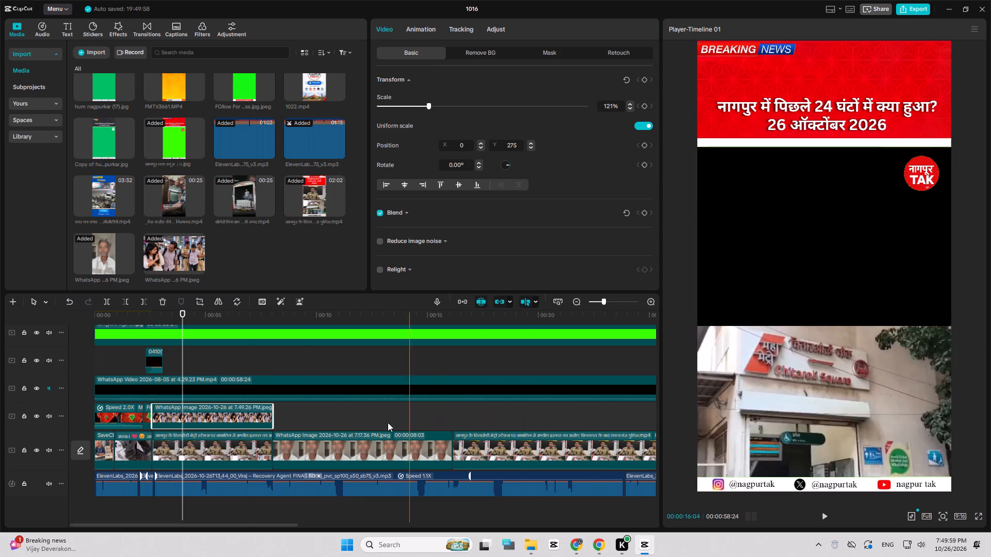
Give the first metro station clip a white colour canvas background.
{"action": "left_click", "coordinate": [248, 448]}
{"action": "scroll", "coordinate": [497, 277], "scroll_direction": "down", "scroll_amount": 5}
{"action": "left_click", "coordinate": [442, 270]}
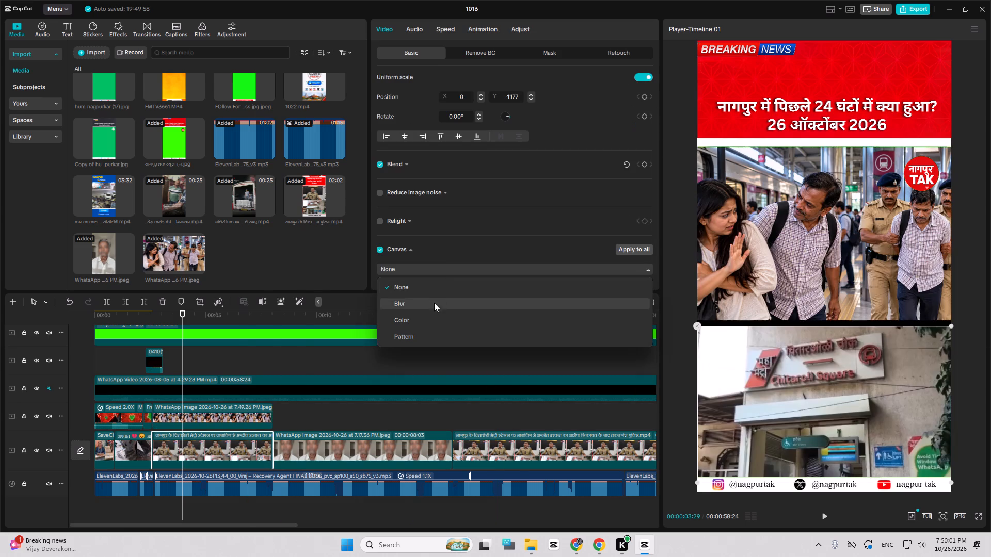
{"action": "left_click", "coordinate": [426, 320]}
{"action": "left_click", "coordinate": [409, 284]}
Enlarge the first metro arrest image to 124% and shift it to X 254, Y 279 so the woman is in view.
{"action": "left_click", "coordinate": [221, 411]}
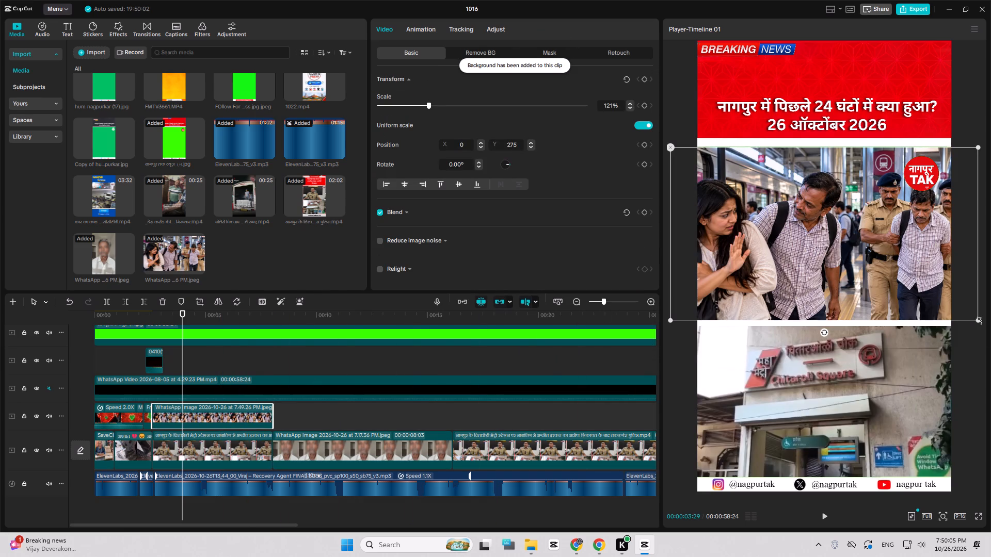
{"action": "left_click", "coordinate": [979, 319]}
{"action": "left_click_drag", "start_coordinate": [849, 286], "coordinate": [869, 284]}
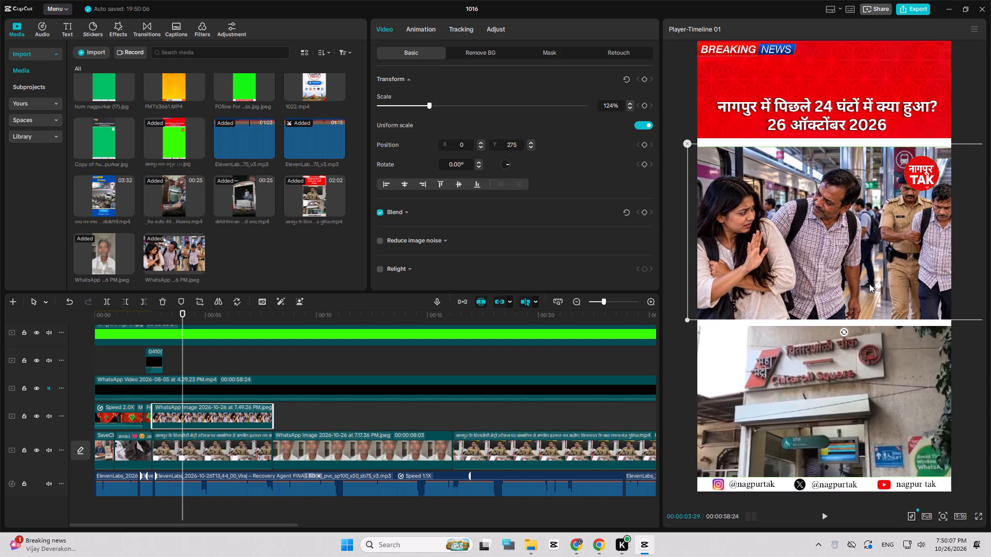
{"action": "left_click_drag", "start_coordinate": [869, 284], "coordinate": [878, 286]}
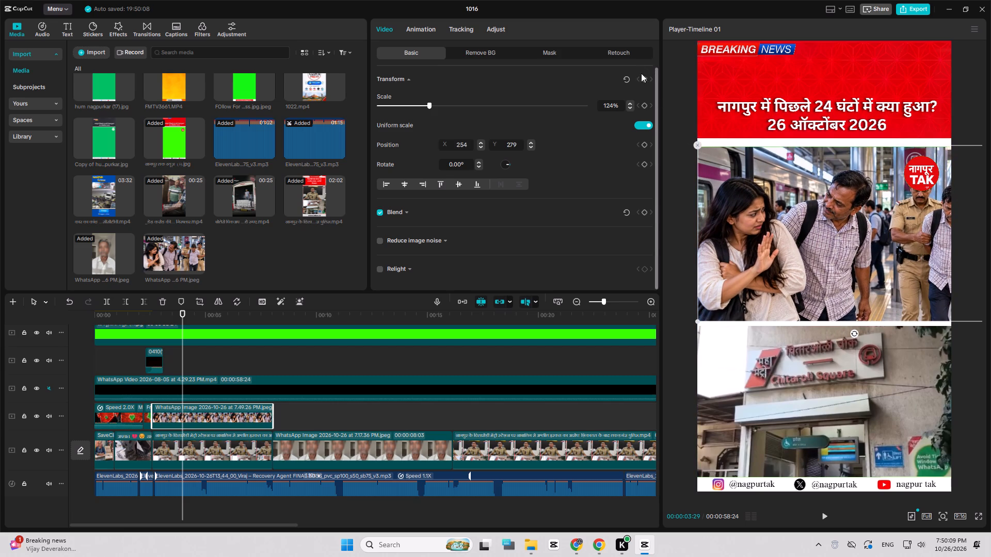
Animate the first arrest image with transform keyframes from X 254, Y 279 at its start to X -229, Y 275 at its end, and play it.
{"action": "left_click", "coordinate": [647, 79]}
{"action": "left_click_drag", "start_coordinate": [182, 414], "coordinate": [127, 409]}
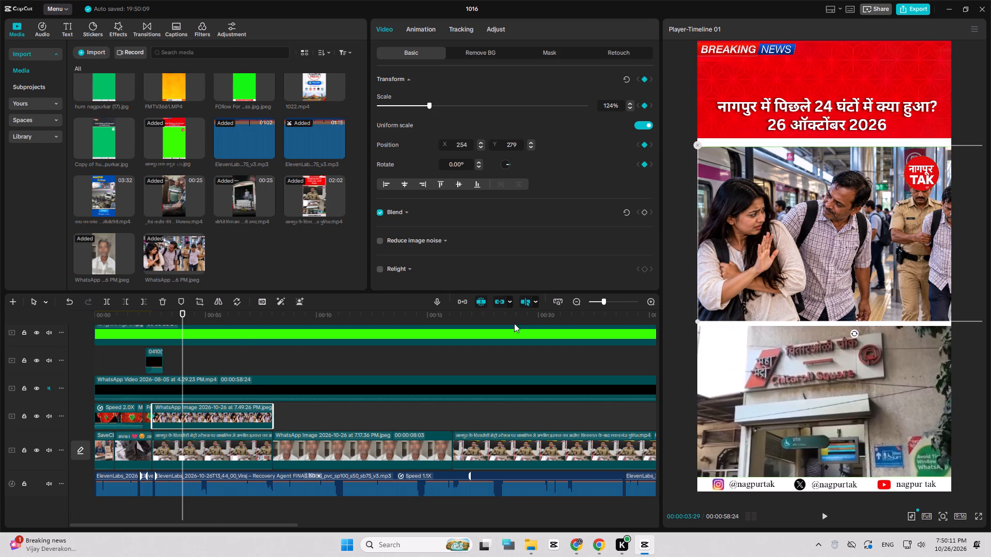
{"action": "left_click_drag", "start_coordinate": [840, 271], "coordinate": [793, 273]}
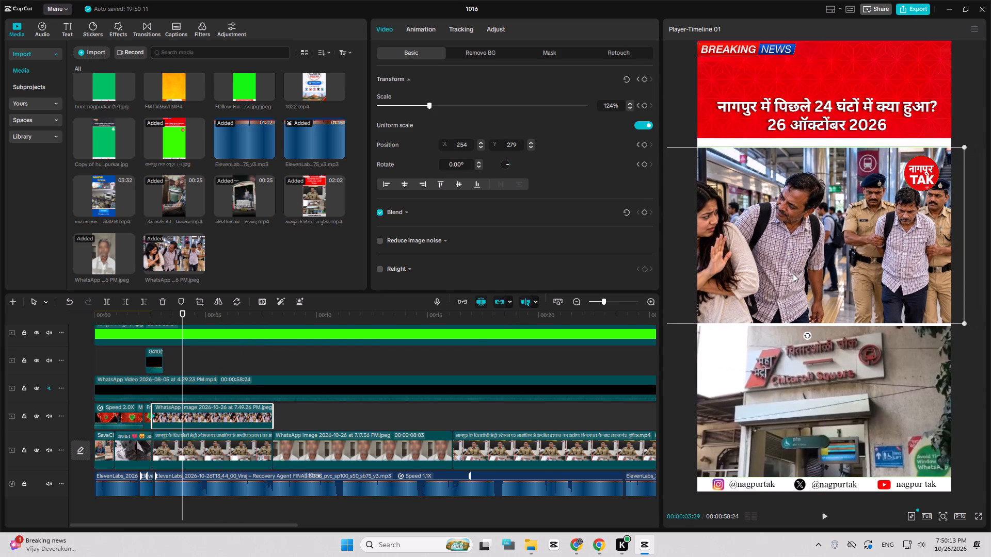
{"action": "left_click_drag", "start_coordinate": [793, 273], "coordinate": [784, 272]}
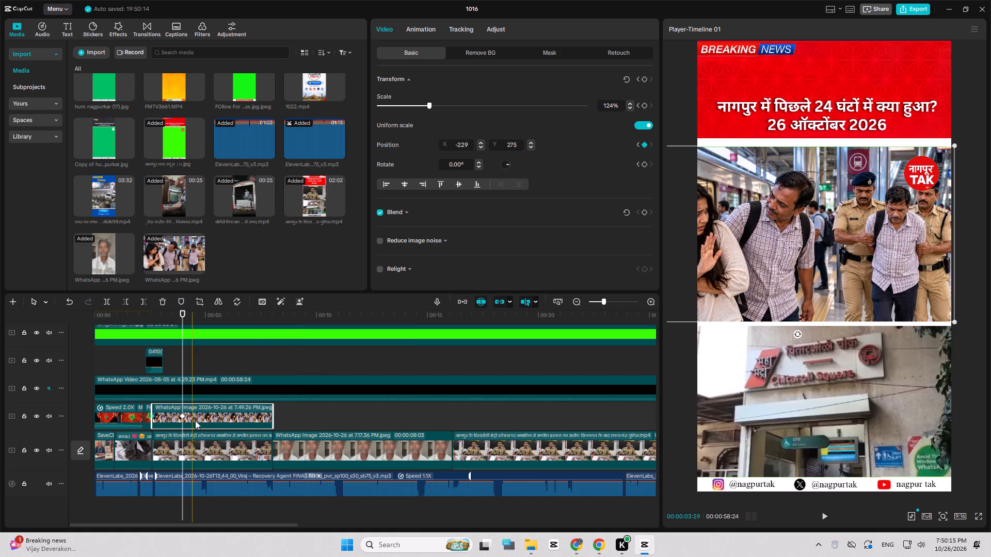
{"action": "left_click_drag", "start_coordinate": [183, 418], "coordinate": [312, 417]}
{"action": "key", "text": "space"}
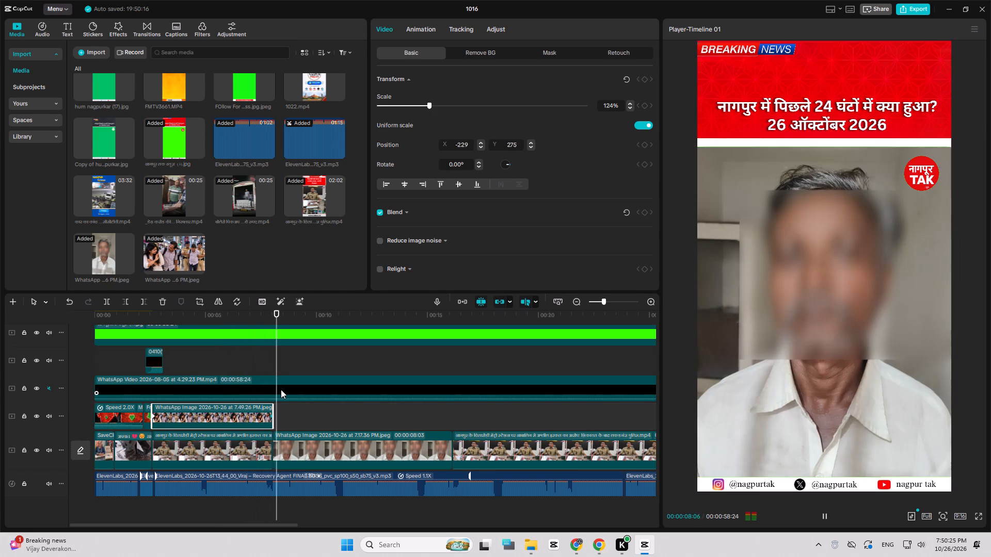
Copy the short transition overlay near 2 seconds onto the cuts at the portrait image's start and end, at about 8 and 16 seconds.
{"action": "left_click", "coordinate": [152, 357]}
{"action": "left_click", "coordinate": [153, 357]}
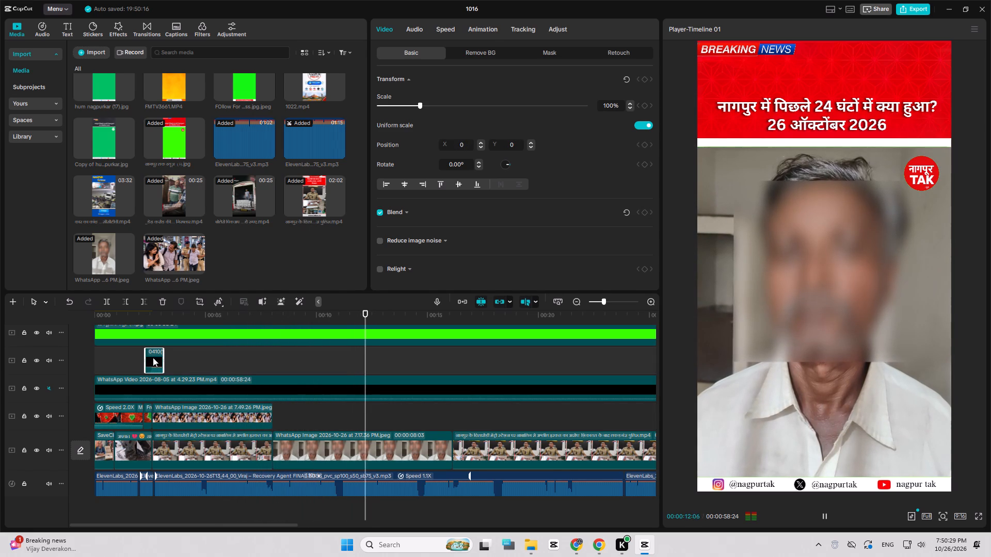
{"action": "key", "text": "ctrl+c"}
{"action": "key", "text": "ctrl+c"}
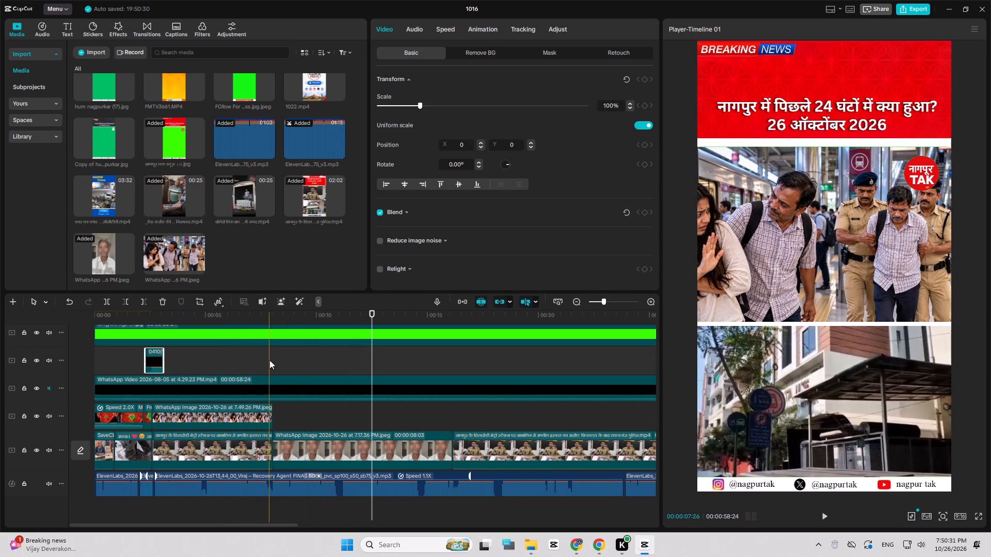
{"action": "key", "text": "ctrl+v"}
{"action": "key", "text": "space"}
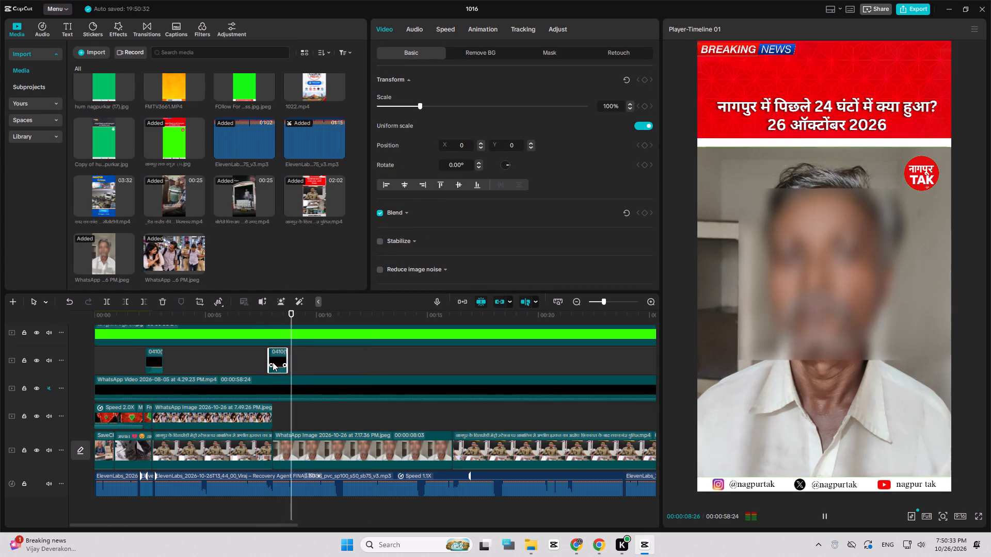
{"action": "left_click", "coordinate": [273, 362]}
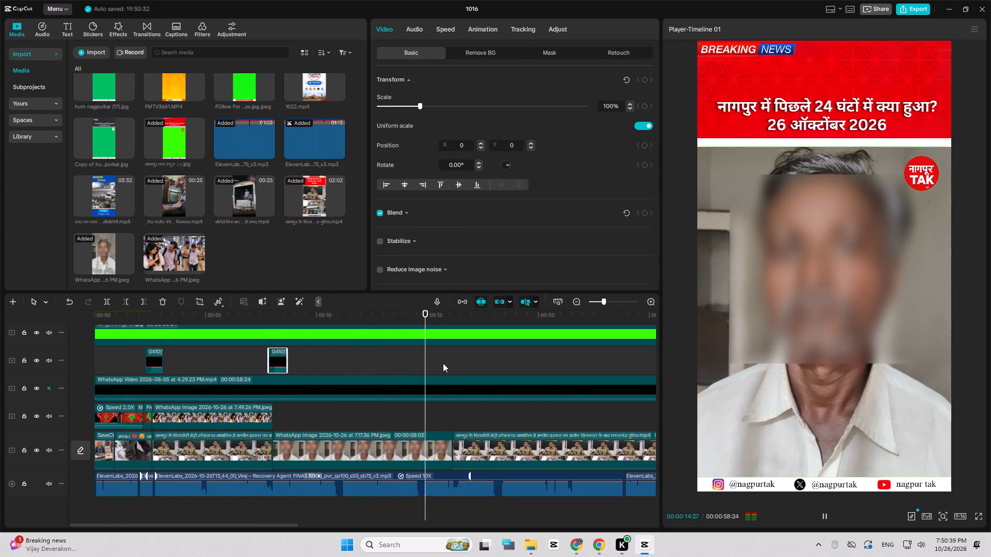
{"action": "key", "text": "space"}
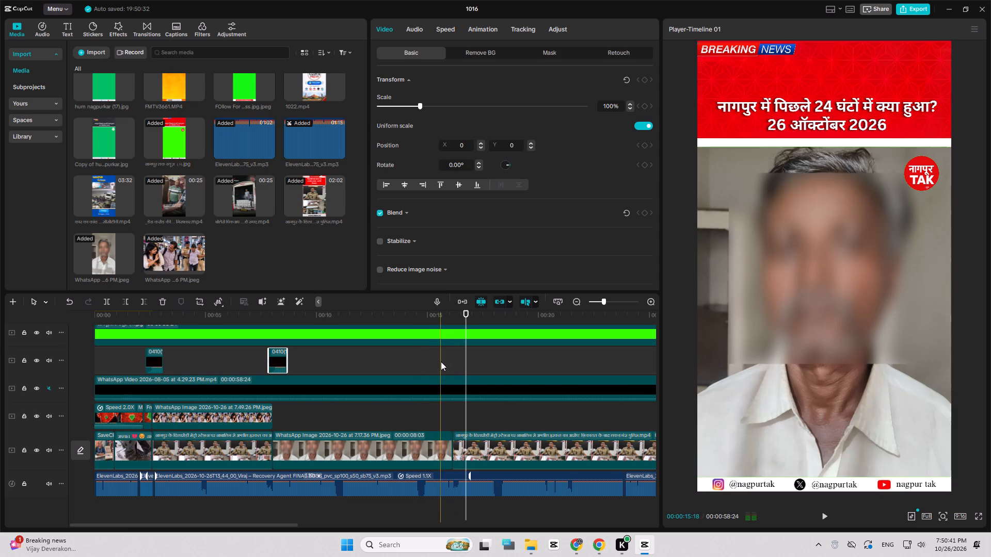
{"action": "key", "text": "ctrl+v"}
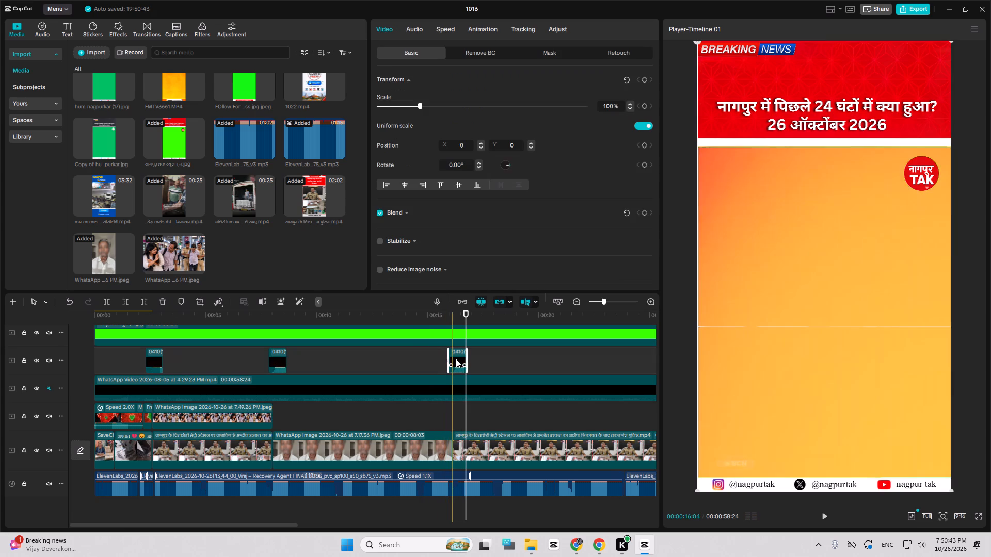
{"action": "left_click", "coordinate": [456, 358]}
Duplicate the metro arrest image above the second metro station clip and extend it to that clip's end, at about 30 seconds.
{"action": "left_click", "coordinate": [227, 412]}
{"action": "scroll", "coordinate": [227, 412], "scroll_direction": "down", "scroll_amount": 7, "text": "ctrl"}
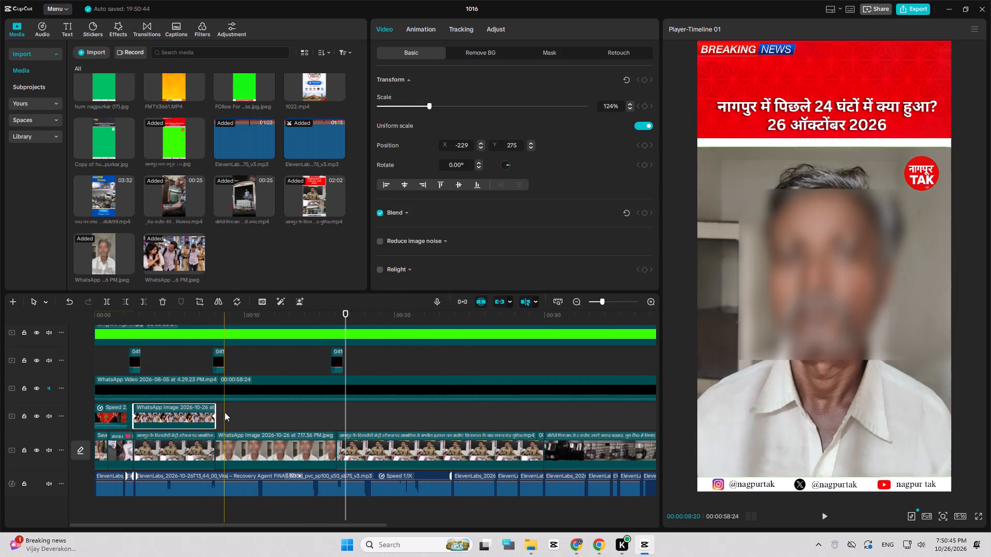
{"action": "left_click_drag", "start_coordinate": [193, 413], "coordinate": [399, 412], "text": "alt"}
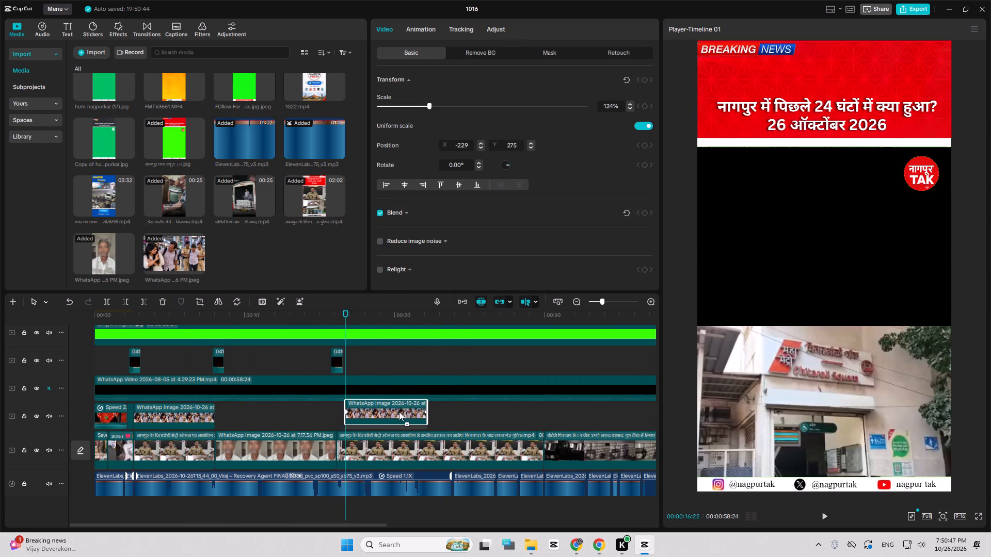
{"action": "left_click_drag", "start_coordinate": [399, 412], "coordinate": [394, 412], "text": "alt"}
{"action": "scroll", "coordinate": [394, 412], "scroll_direction": "down", "scroll_amount": 4, "text": "ctrl"}
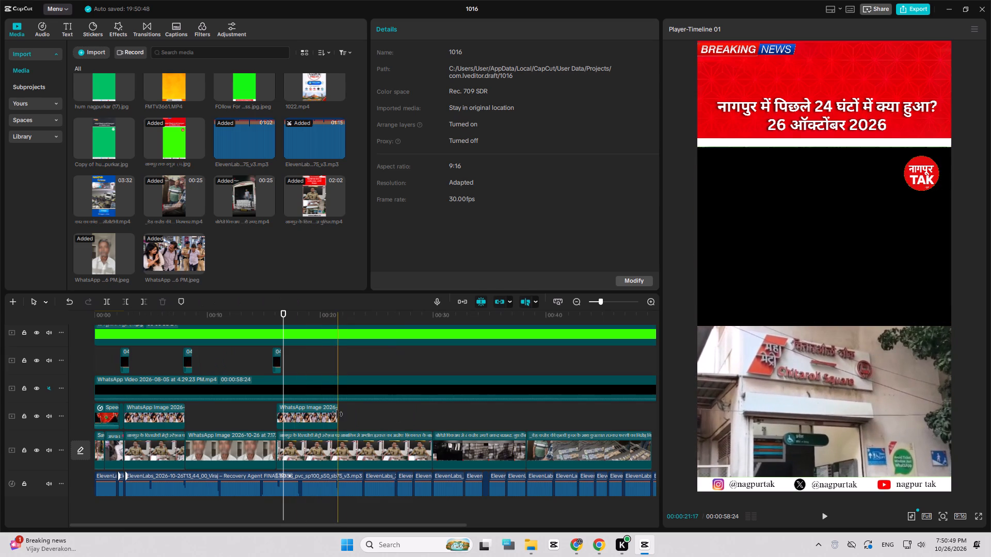
{"action": "left_click_drag", "start_coordinate": [337, 414], "coordinate": [429, 417]}
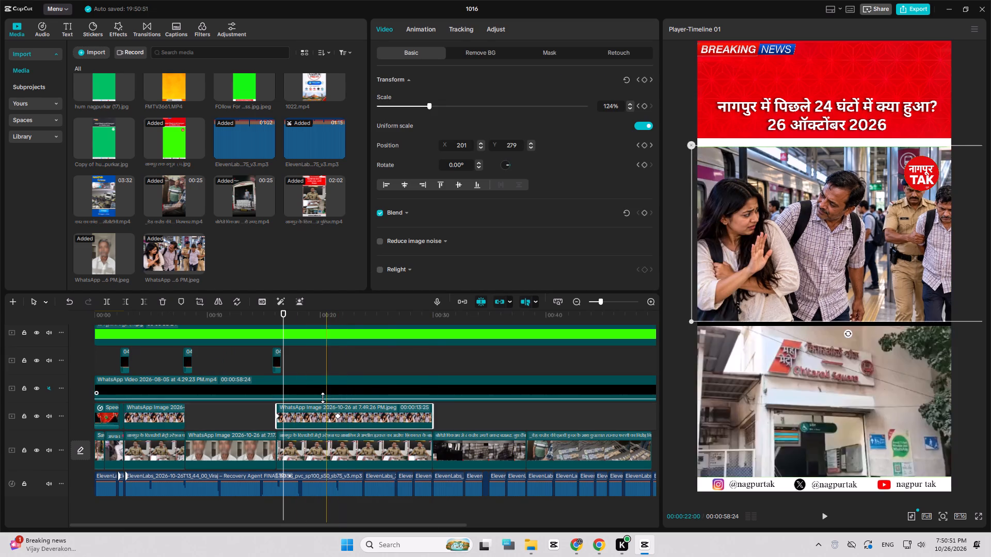
Keyframe the second arrest image at X 254, Y 270 at 25:21, and panned back to the policemen at its last frame, 29:28.
{"action": "left_click", "coordinate": [385, 315]}
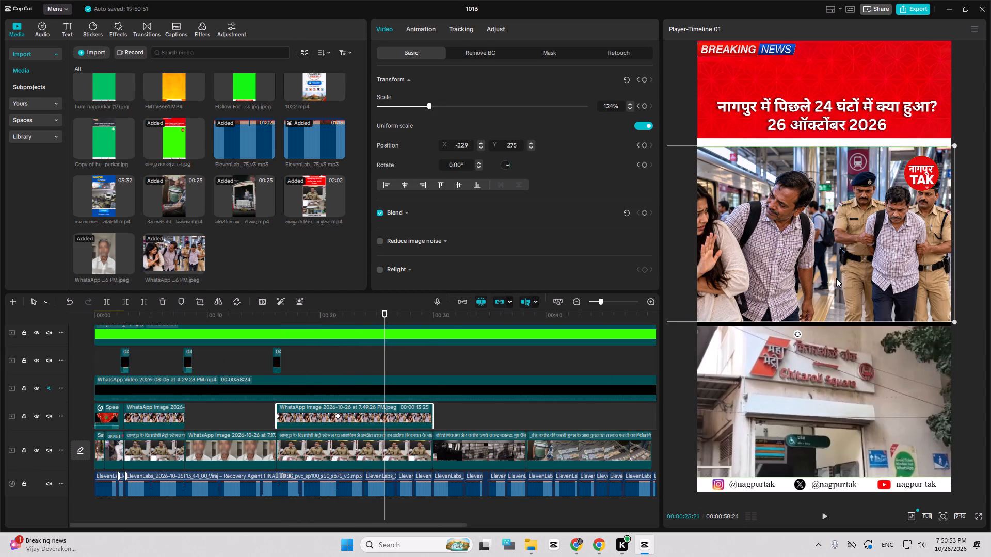
{"action": "left_click_drag", "start_coordinate": [828, 281], "coordinate": [925, 281]}
{"action": "left_click_drag", "start_coordinate": [788, 273], "coordinate": [843, 274]}
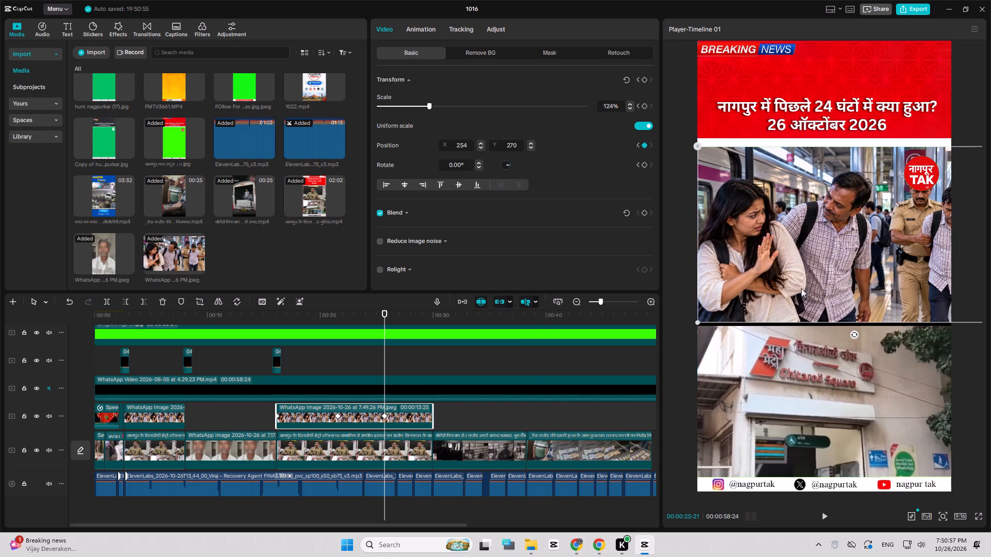
{"action": "left_click", "coordinate": [434, 318]}
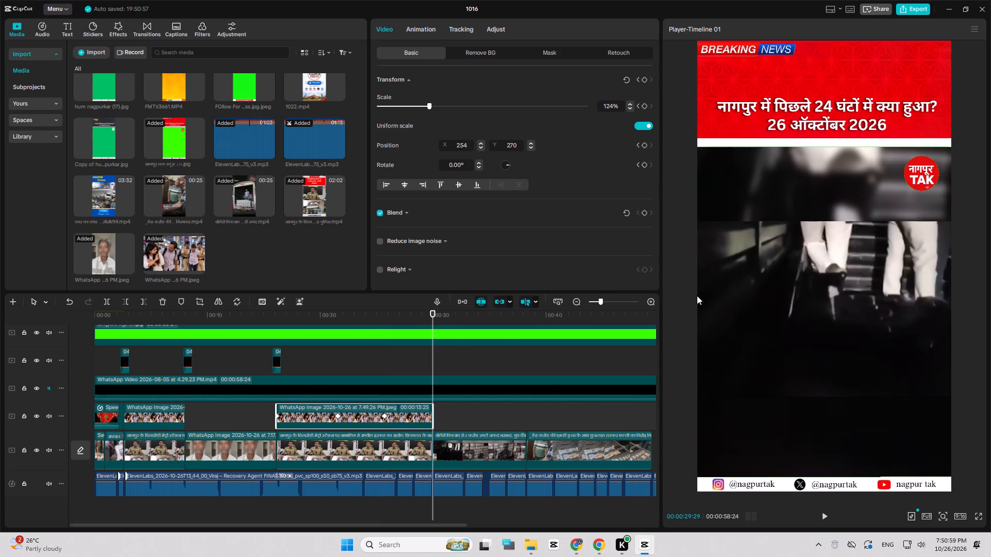
{"action": "key", "text": "Left"}
{"action": "left_click_drag", "start_coordinate": [769, 288], "coordinate": [765, 288]}
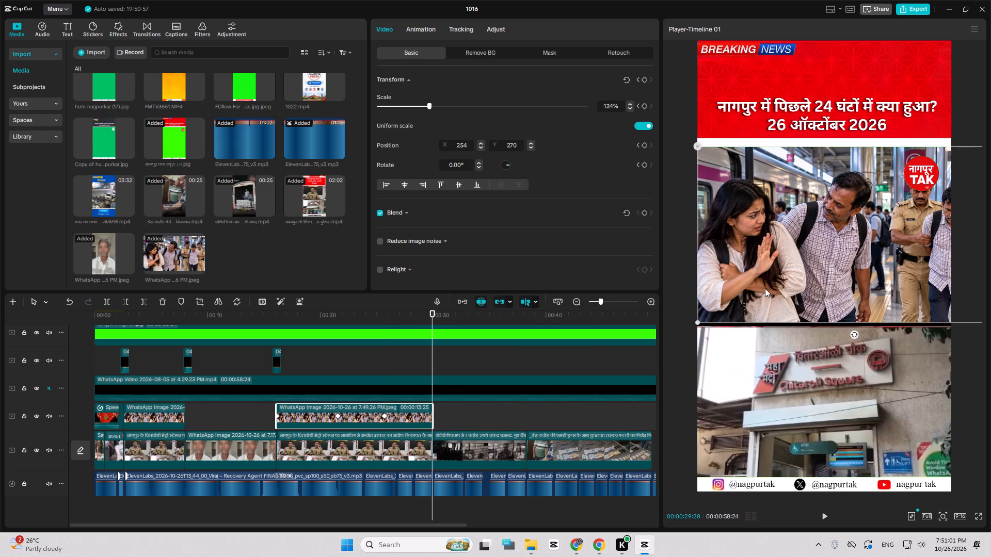
{"action": "left_click_drag", "start_coordinate": [765, 288], "coordinate": [709, 288]}
Give the second metro station clip a white colour canvas background and play back the section with the panning arrest image.
{"action": "left_click", "coordinate": [319, 453]}
{"action": "scroll", "coordinate": [469, 221], "scroll_direction": "down", "scroll_amount": 6}
{"action": "left_click", "coordinate": [445, 271]}
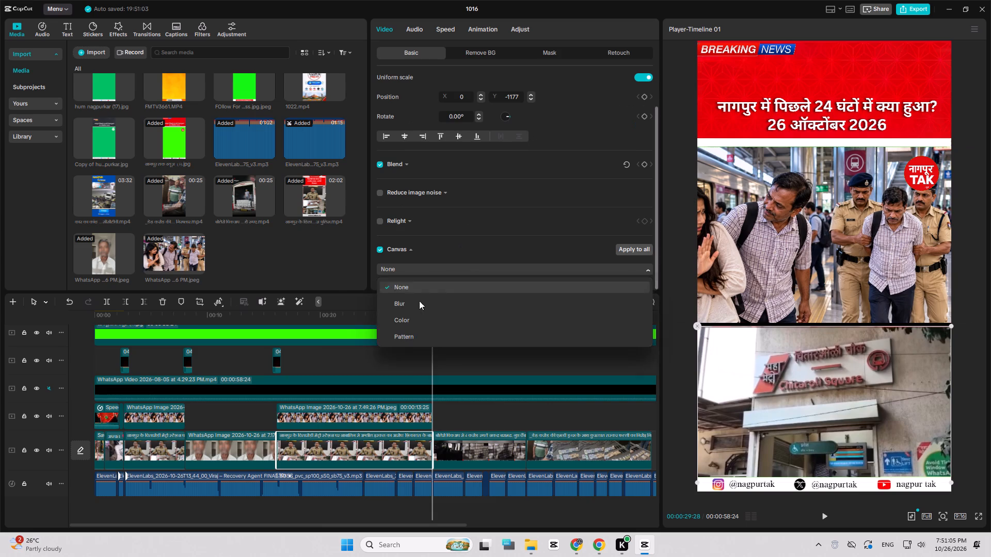
{"action": "left_click", "coordinate": [412, 305]}
{"action": "left_click", "coordinate": [406, 267]}
{"action": "left_click", "coordinate": [402, 322]}
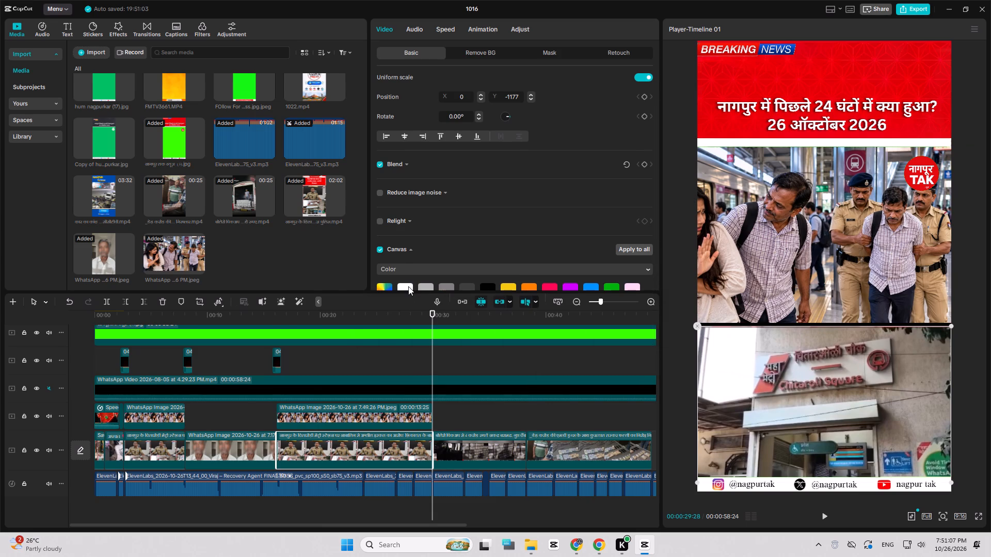
{"action": "left_click", "coordinate": [408, 286]}
{"action": "key", "text": "space"}
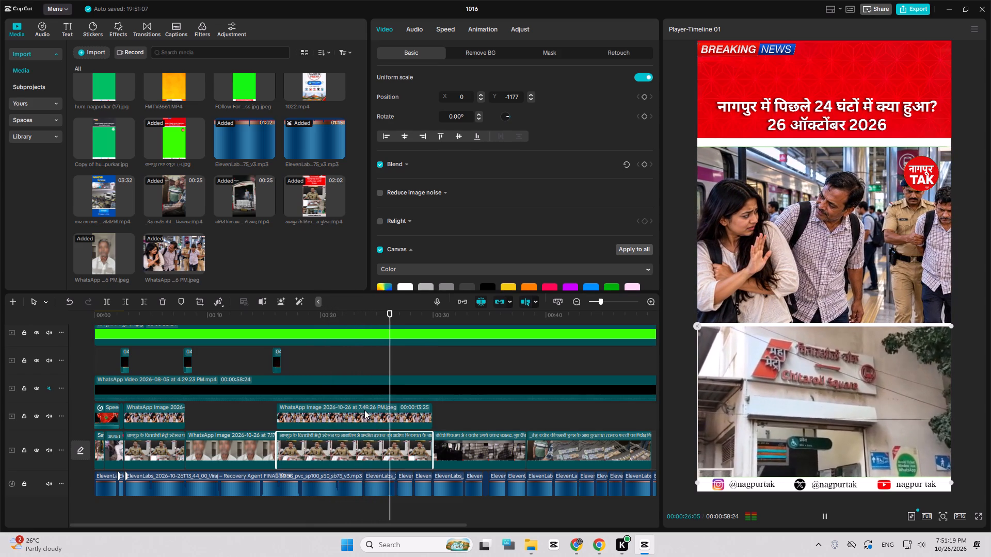
Pause playback and split all the visual tracks at 23:26 and again at 29:29, around the end of the second metro station clip.
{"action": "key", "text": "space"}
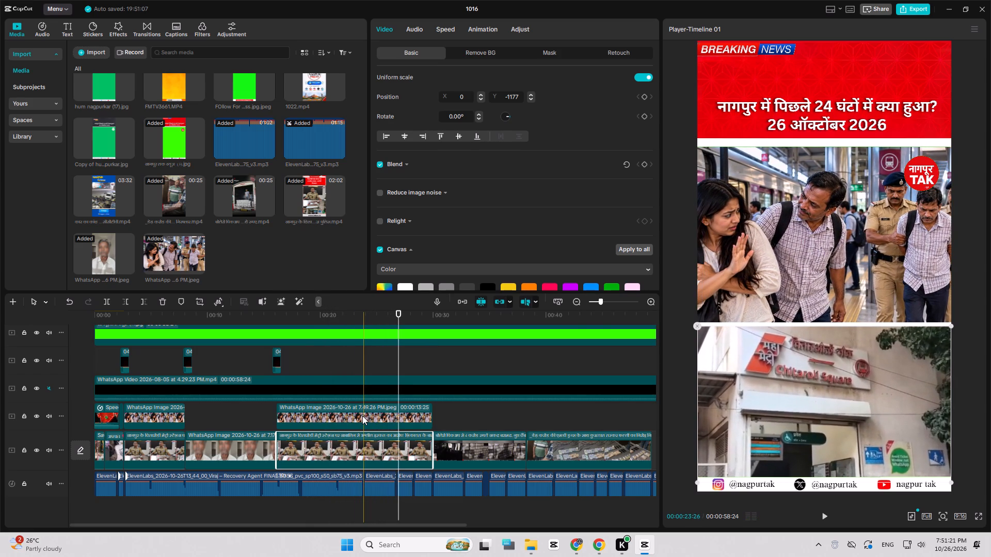
{"action": "left_click", "coordinate": [362, 416]}
{"action": "key", "text": "ctrl+shift+b"}
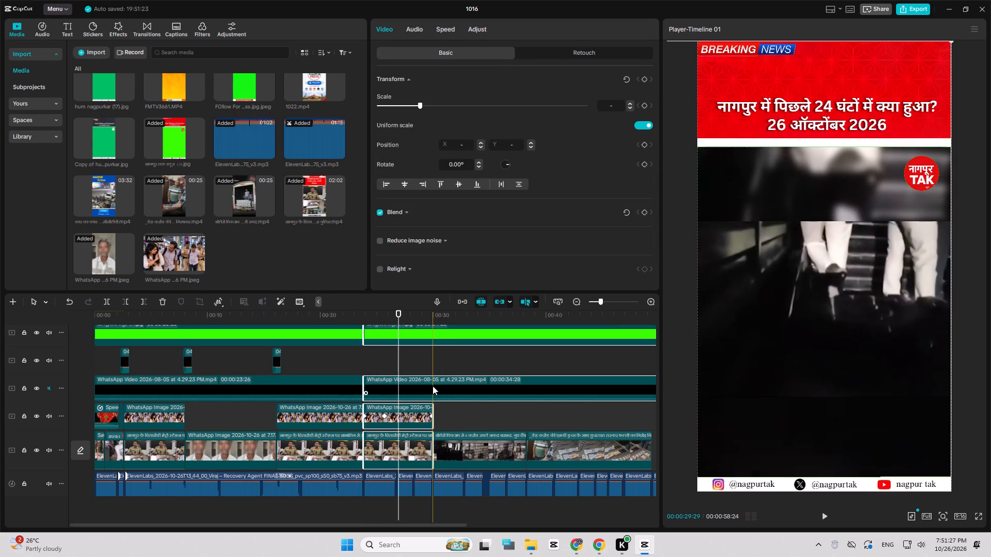
{"action": "key", "text": "ctrl+shift+b"}
Delete the arrest image segment and the metro station clip segment between 23:26 and 29:29, leaving the frame overlays in place.
{"action": "left_click", "coordinate": [409, 392]}
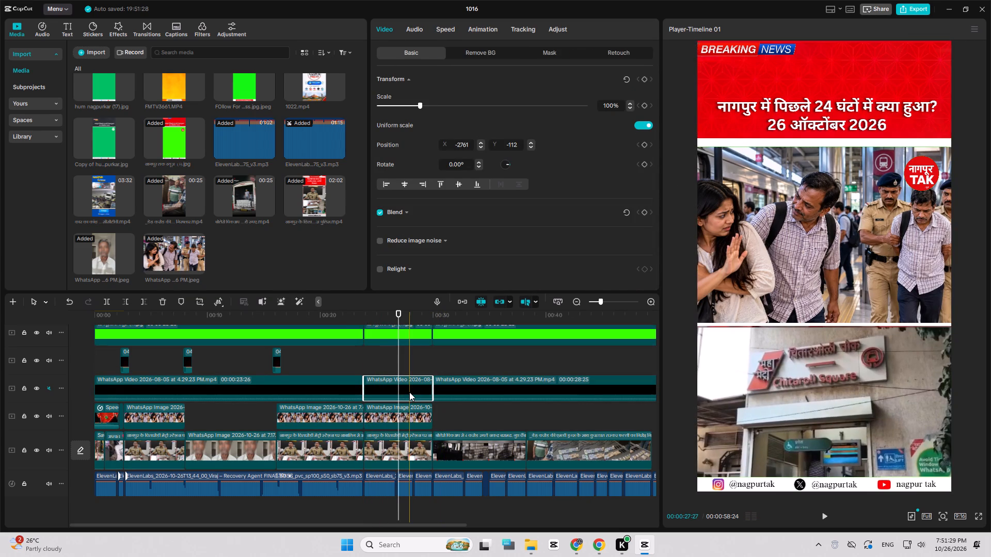
{"action": "left_click", "coordinate": [392, 428]}
{"action": "key", "text": "Delete"}
{"action": "left_click", "coordinate": [393, 442]}
{"action": "key", "text": "Delete"}
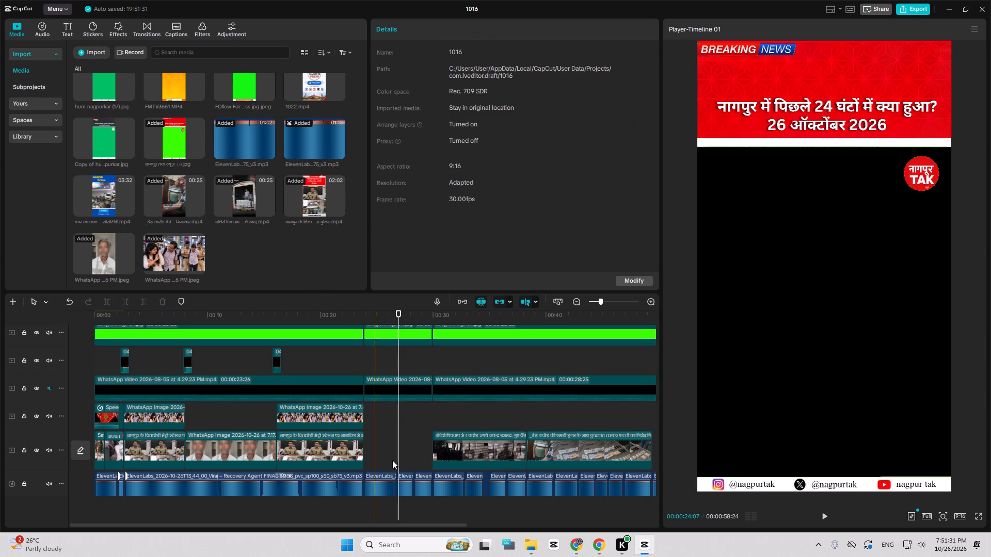
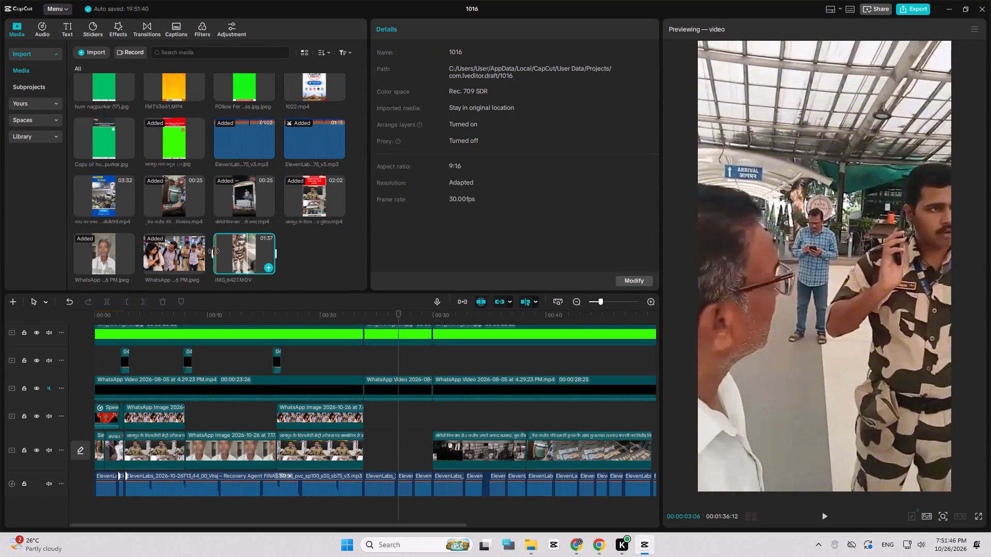
Trim the start of IMG_6427.MOV to about 58 seconds in and place it on the overlay track directly after the second arrest image, at 23:26.
{"action": "left_click_drag", "start_coordinate": [212, 251], "coordinate": [230, 265]}
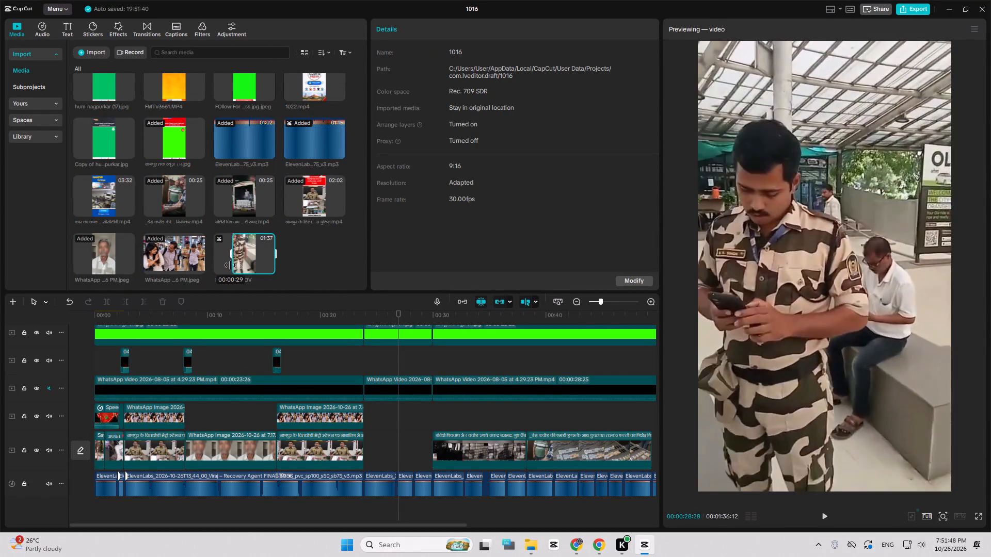
{"action": "left_click_drag", "start_coordinate": [230, 265], "coordinate": [239, 271]}
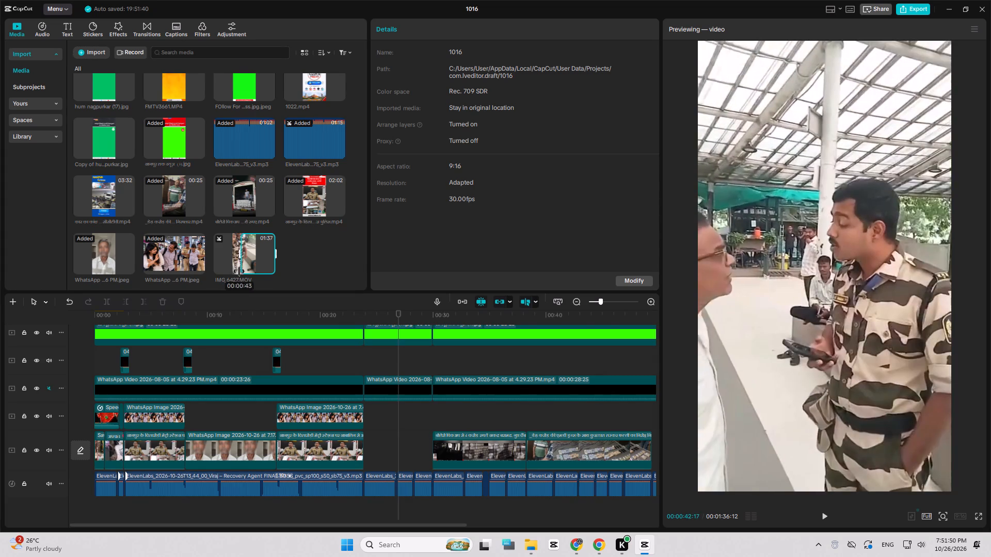
{"action": "left_click_drag", "start_coordinate": [239, 271], "coordinate": [244, 273]}
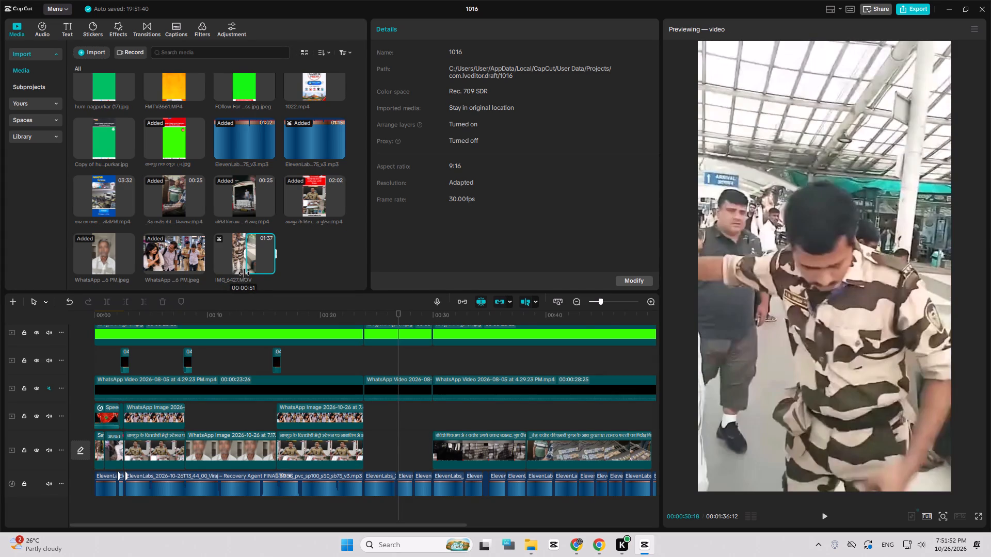
{"action": "left_click_drag", "start_coordinate": [244, 273], "coordinate": [249, 275]}
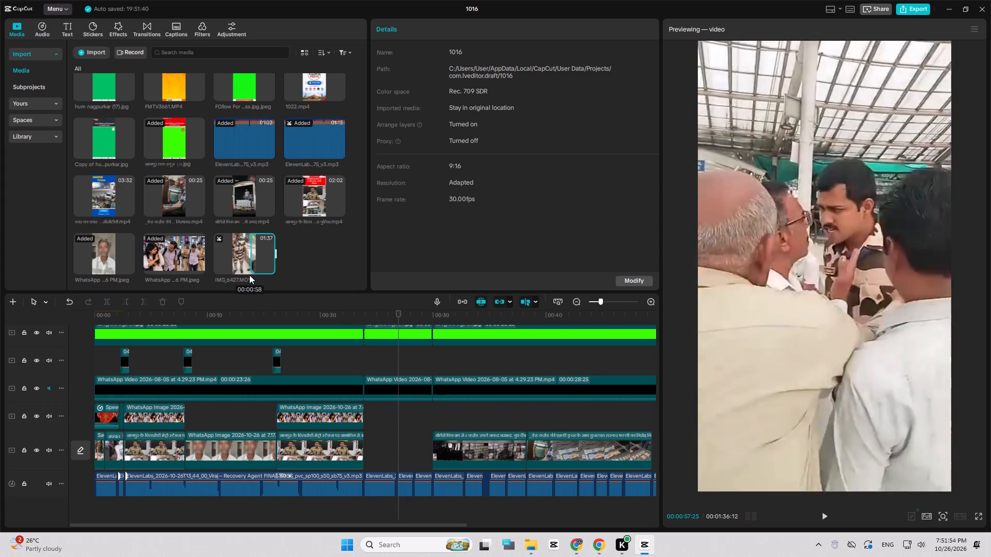
{"action": "left_click_drag", "start_coordinate": [249, 275], "coordinate": [251, 275]}
{"action": "left_click_drag", "start_coordinate": [266, 261], "coordinate": [365, 417]}
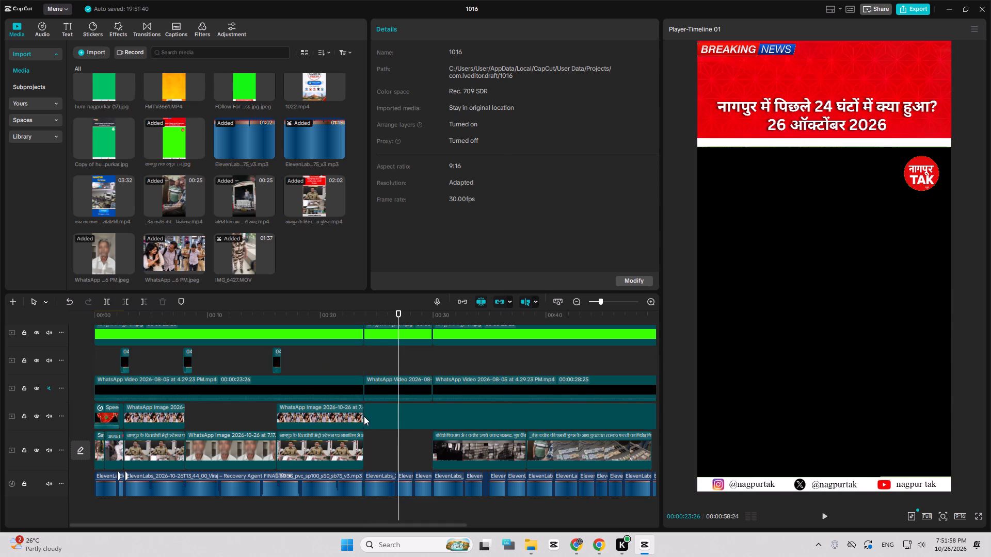
Review the IMG_6427.MOV clip, extend its start over earlier footage to a 39:22 length, and realign its start at 23:26.
{"action": "left_click_drag", "start_coordinate": [387, 425], "coordinate": [386, 436]}
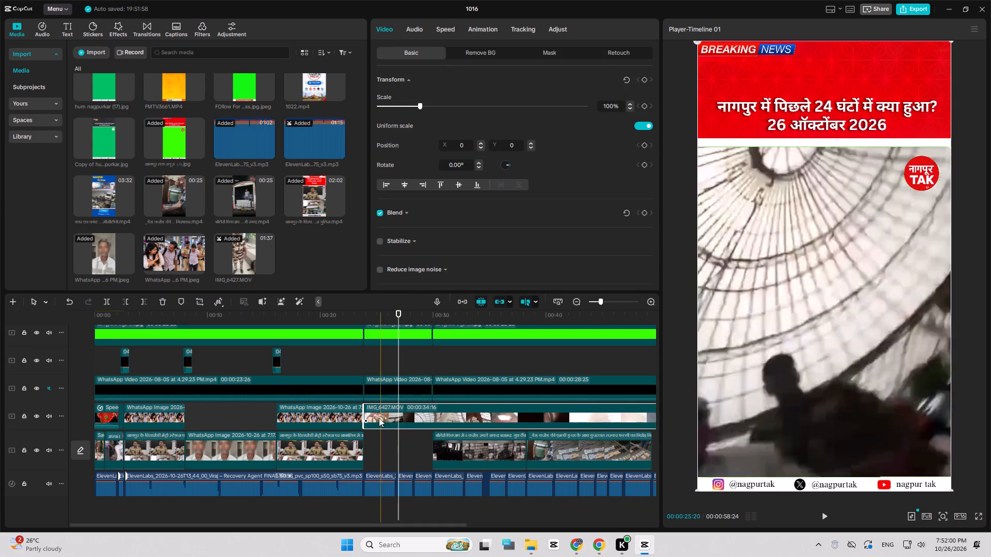
{"action": "key", "text": "space"}
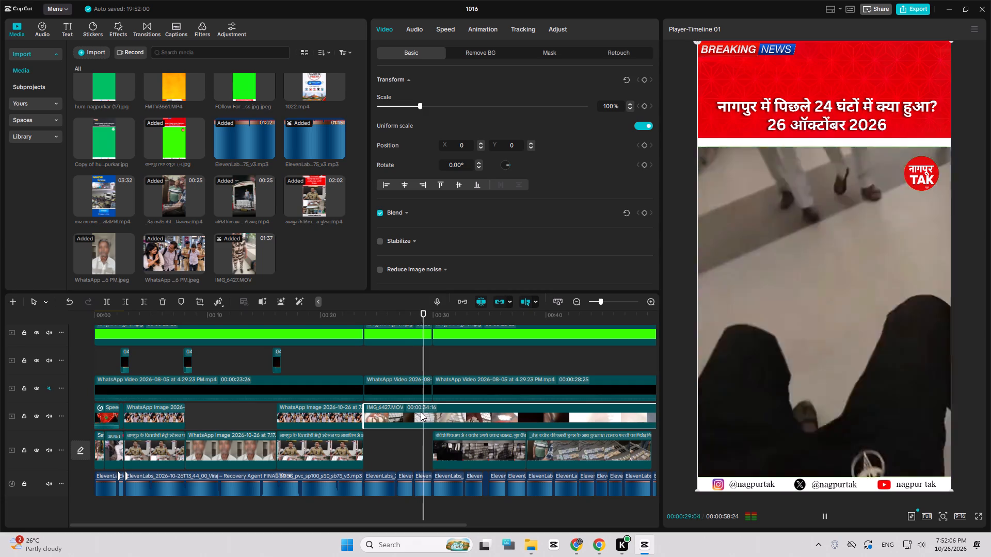
{"action": "scroll", "coordinate": [432, 416], "scroll_direction": "down", "scroll_amount": 5, "text": "ctrl"}
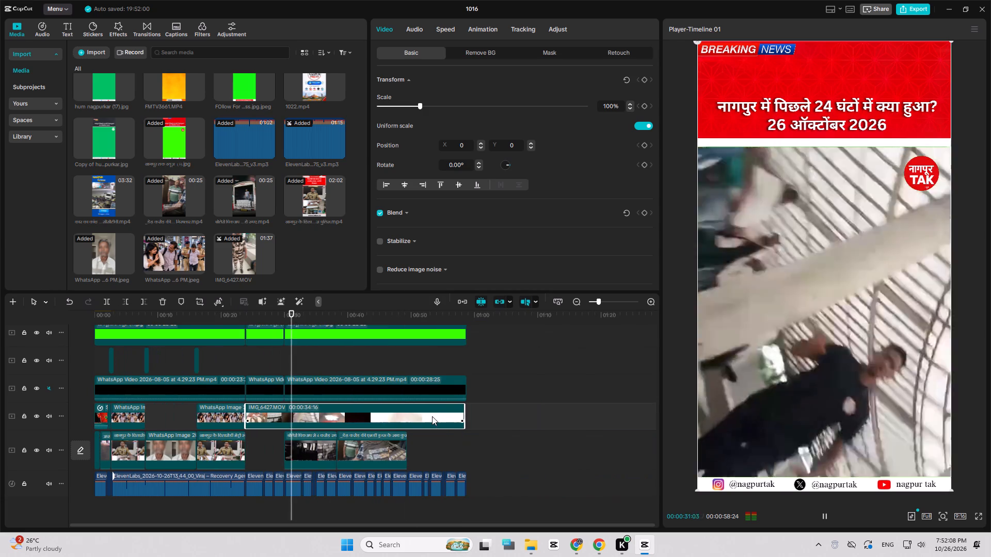
{"action": "key", "text": "space"}
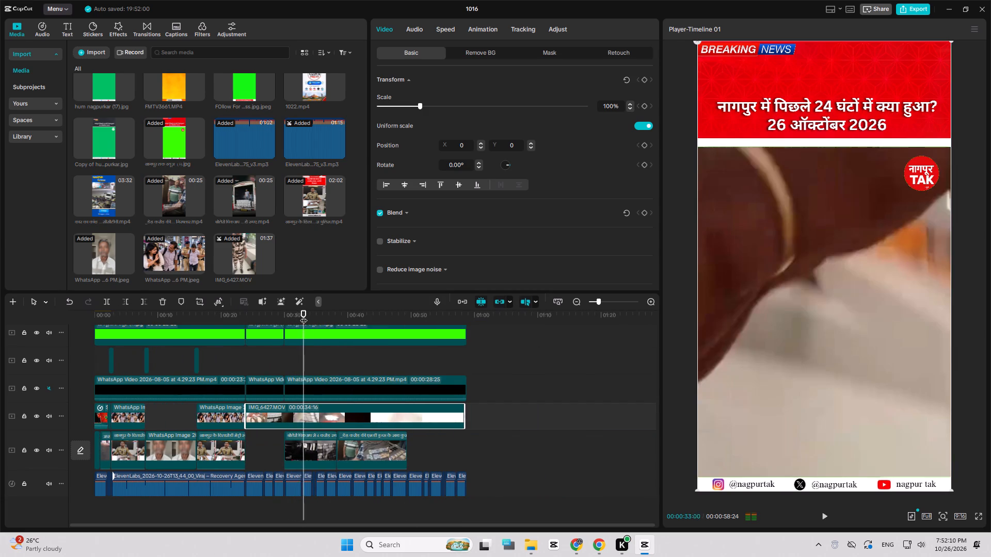
{"action": "left_click_drag", "start_coordinate": [303, 315], "coordinate": [350, 331]}
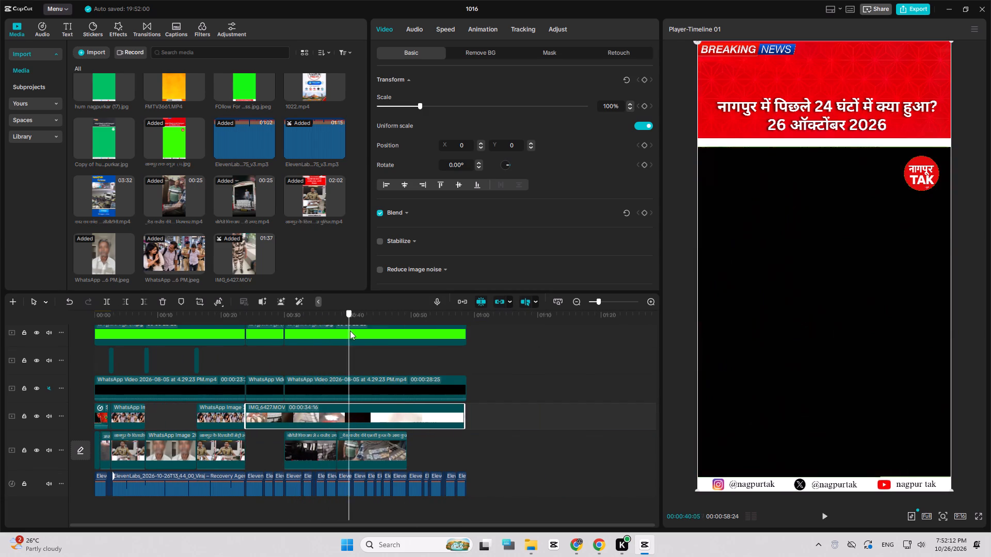
{"action": "left_click_drag", "start_coordinate": [350, 331], "coordinate": [418, 347]}
{"action": "left_click_drag", "start_coordinate": [405, 427], "coordinate": [407, 427]}
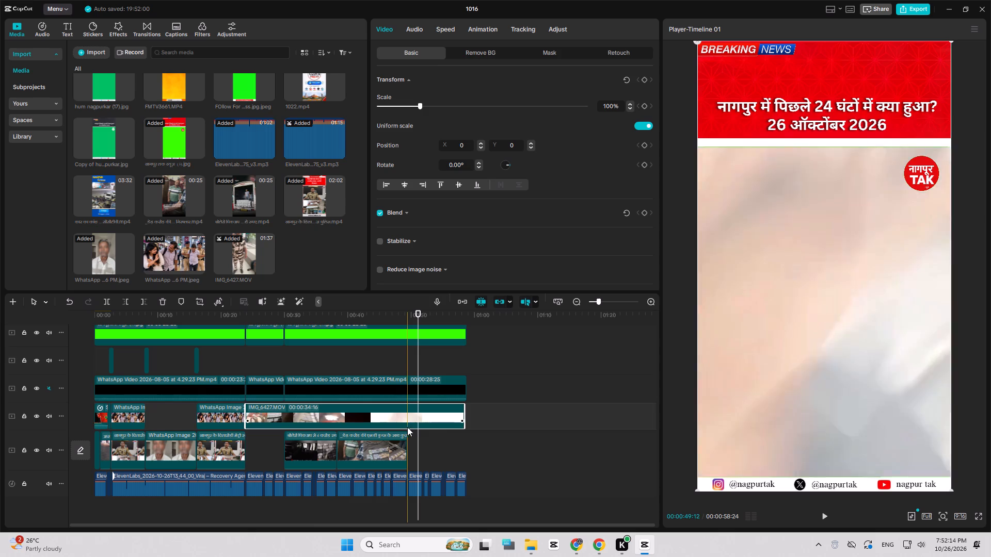
{"action": "left_click_drag", "start_coordinate": [407, 427], "coordinate": [500, 427]}
{"action": "left_click_drag", "start_coordinate": [340, 418], "coordinate": [318, 418]}
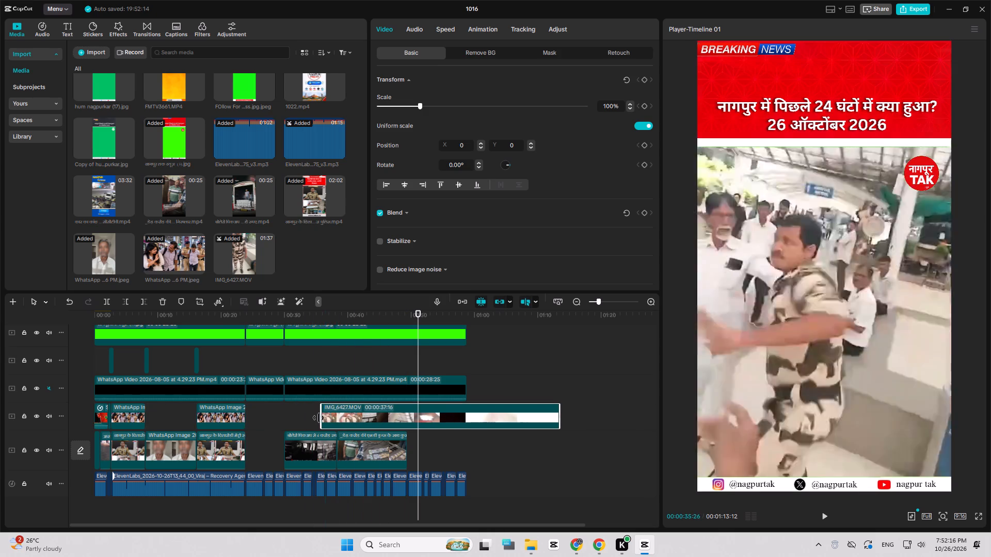
{"action": "left_click_drag", "start_coordinate": [318, 418], "coordinate": [309, 418]}
{"action": "left_click_drag", "start_coordinate": [323, 418], "coordinate": [268, 418]}
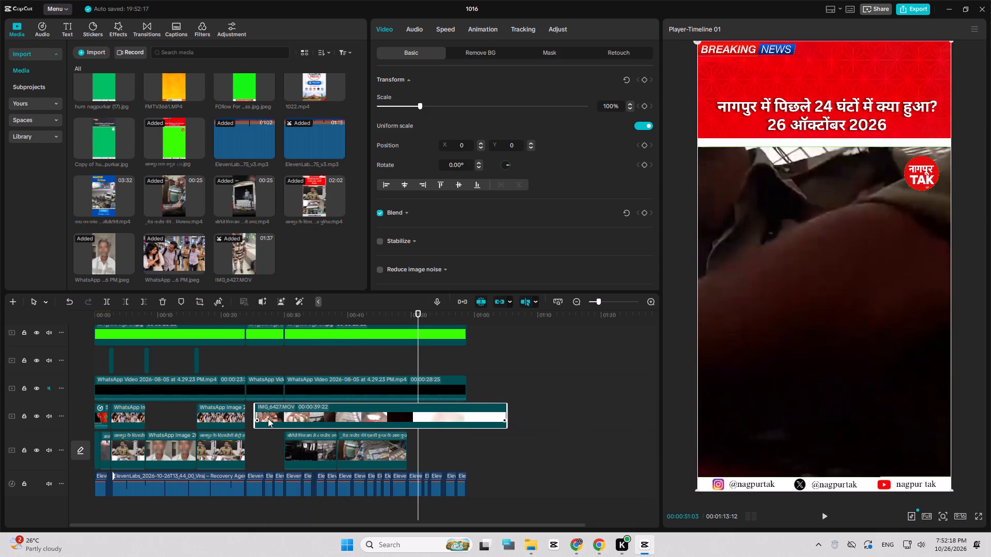
{"action": "left_click_drag", "start_coordinate": [268, 418], "coordinate": [262, 418]}
Trim the end of the IMG_6427.MOV clip at 29:29, where the following footage begins, and play back the filled gap.
{"action": "key", "text": "w"}
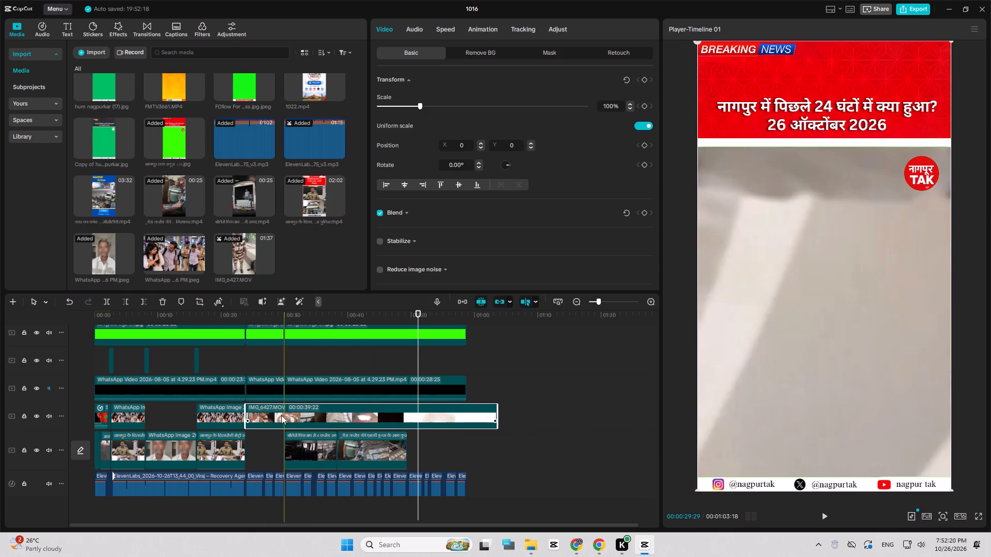
{"action": "key", "text": "space"}
{"action": "scroll", "coordinate": [250, 411], "scroll_direction": "up", "scroll_amount": 3, "text": "ctrl"}
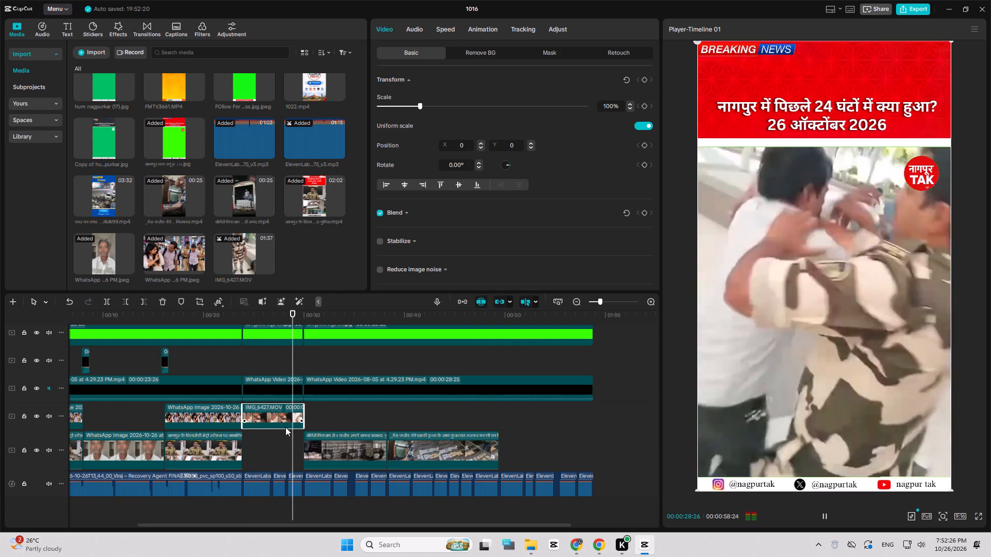
{"action": "left_click_drag", "start_coordinate": [280, 420], "coordinate": [282, 430]}
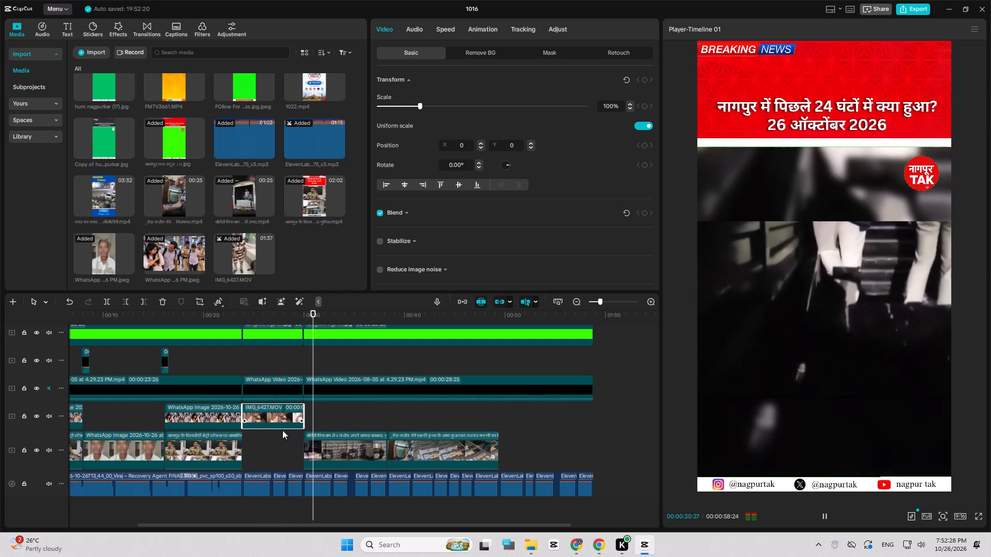
Move the IMG_6427.MOV clip down one track into the gap between the neighbouring story footage clips and play it back.
{"action": "left_click_drag", "start_coordinate": [282, 430], "coordinate": [282, 446]}
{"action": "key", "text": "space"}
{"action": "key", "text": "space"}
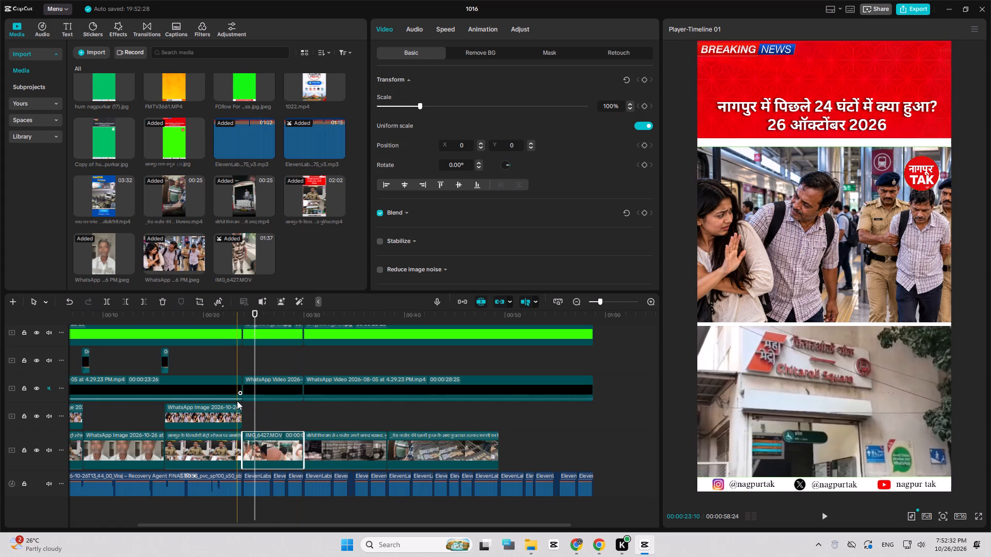
Paste the copied short overlay clip over the three cuts at IMG_6427.MOV's start, its end, and between the following two clips, checking playback.
{"action": "key", "text": "ctrl+v"}
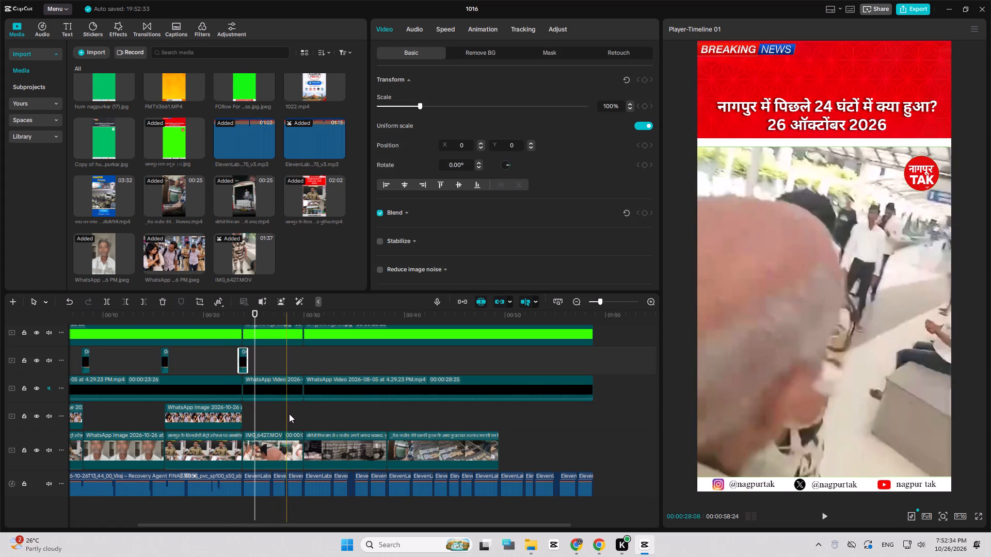
{"action": "key", "text": "ctrl+v"}
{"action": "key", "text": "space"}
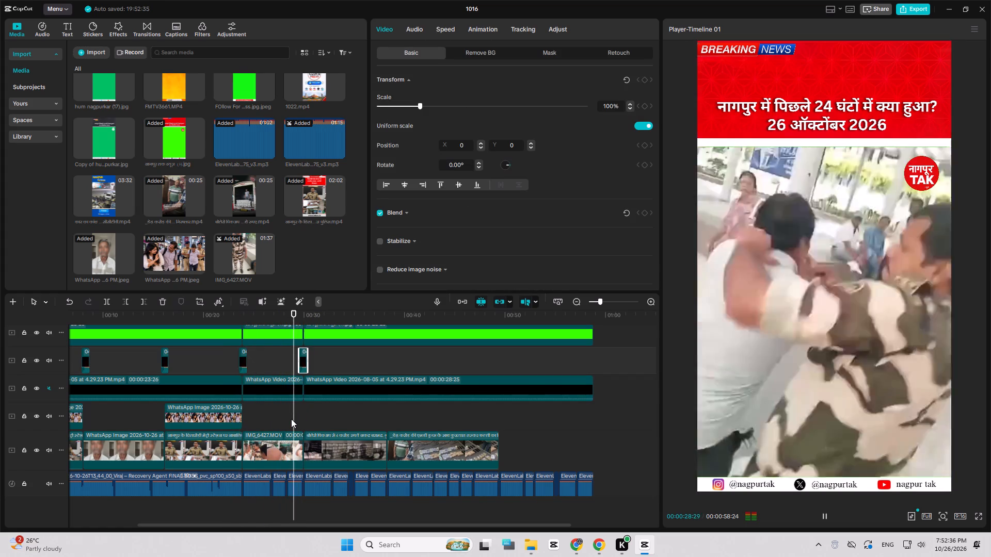
{"action": "left_click", "coordinate": [291, 419]}
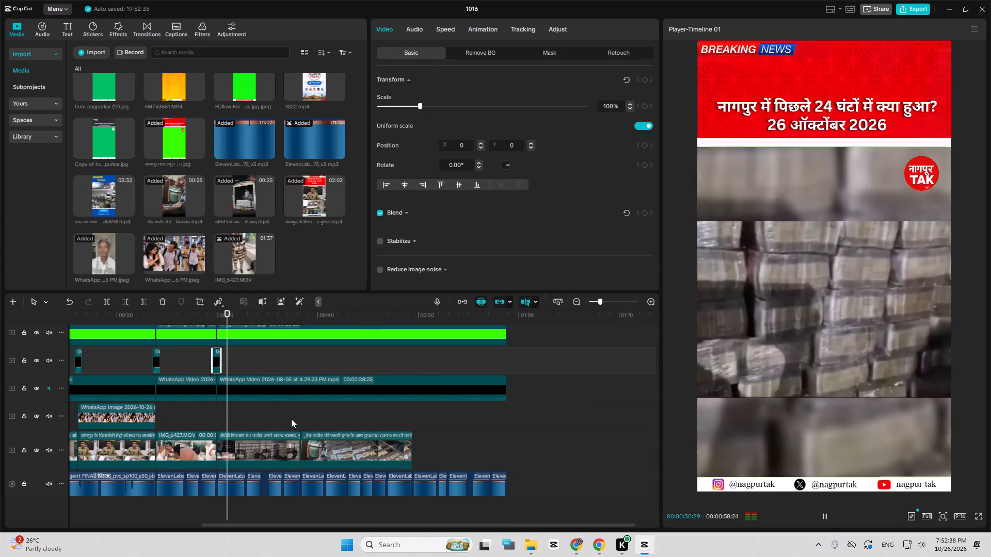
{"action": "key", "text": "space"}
{"action": "key", "text": "ctrl+v"}
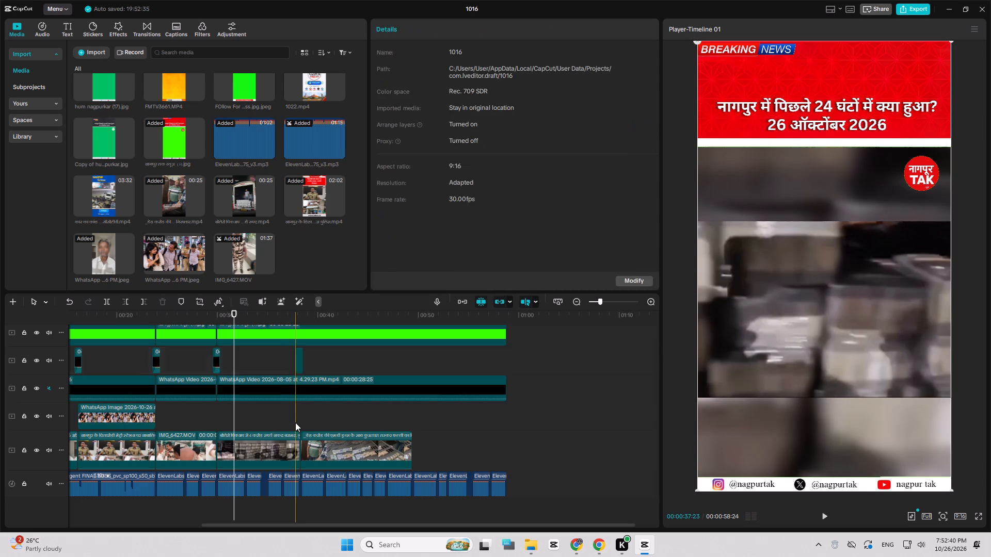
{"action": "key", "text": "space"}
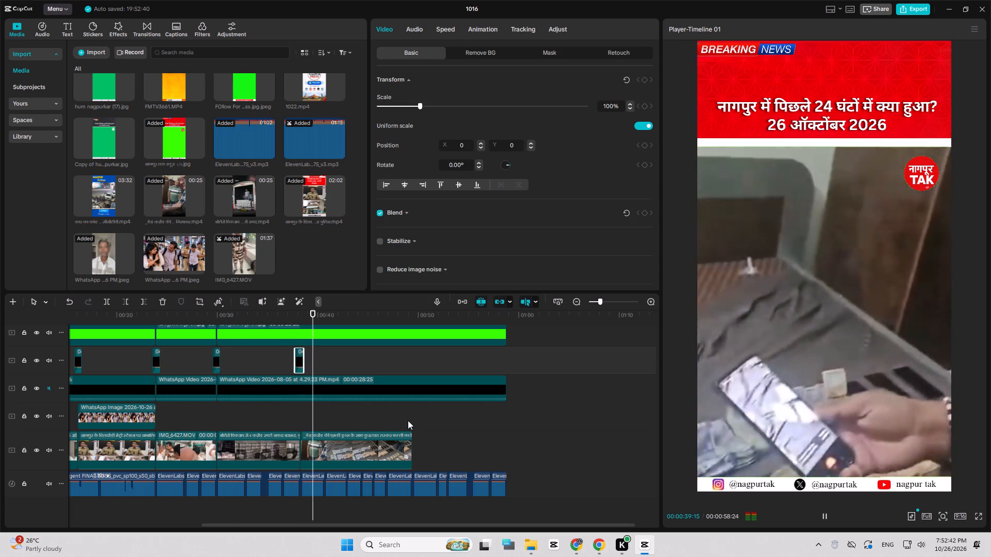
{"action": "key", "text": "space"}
Switch to the Chrome browser.
{"action": "left_click", "coordinate": [576, 545]}
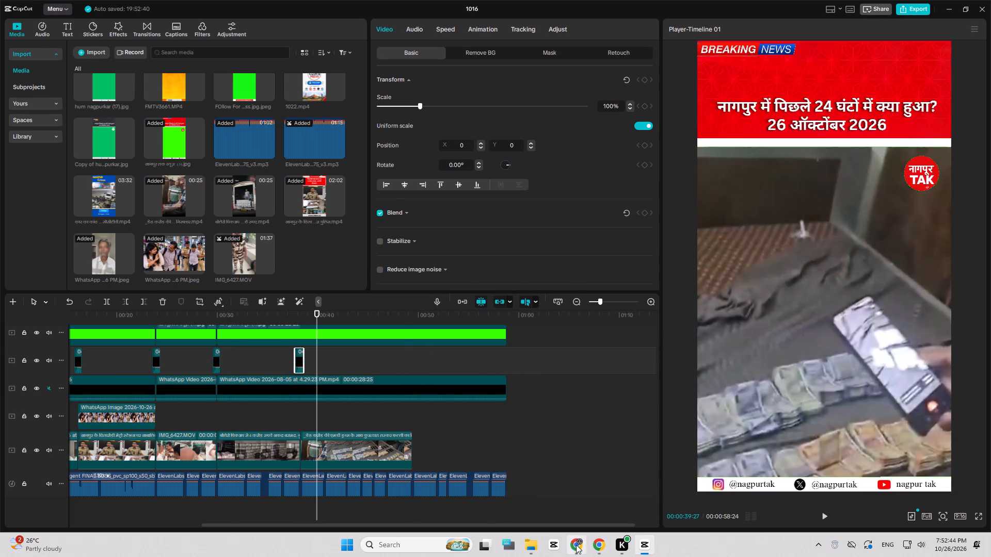
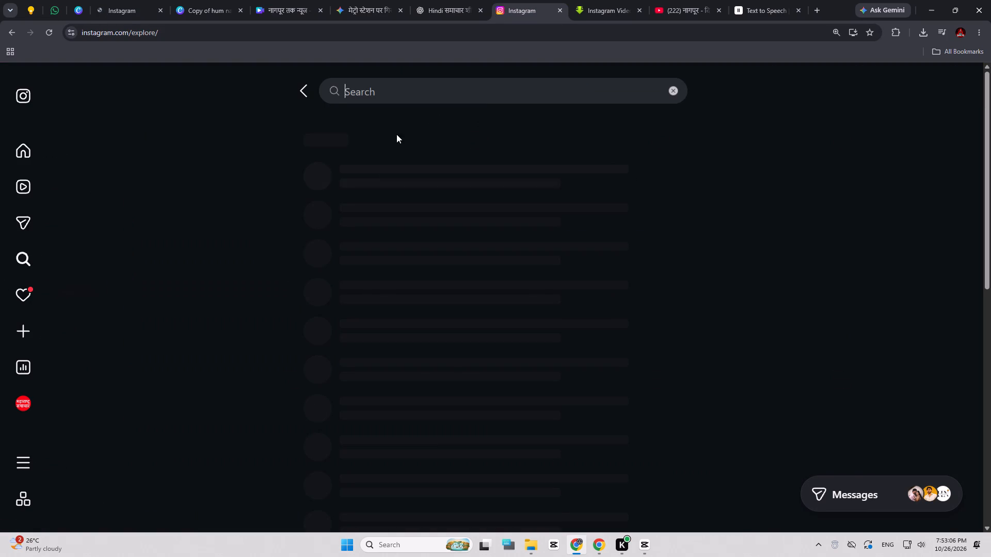
Open the power_news24 profile's reels on Instagram and copy the link of the 'YES हॉस्पिटल' newborn death reel.
{"action": "left_click", "coordinate": [384, 239]}
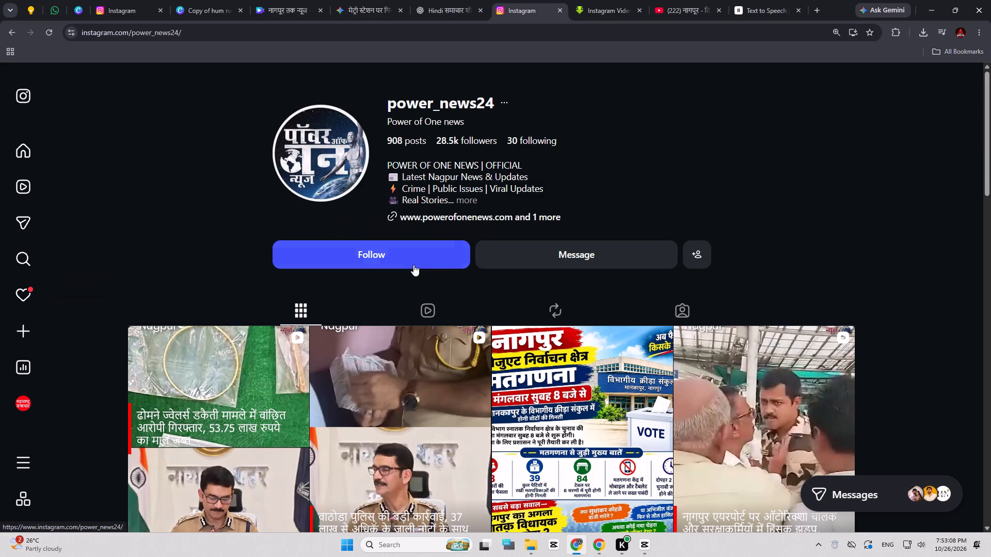
{"action": "left_click", "coordinate": [430, 307]}
{"action": "scroll", "coordinate": [430, 307], "scroll_direction": "down", "scroll_amount": 3}
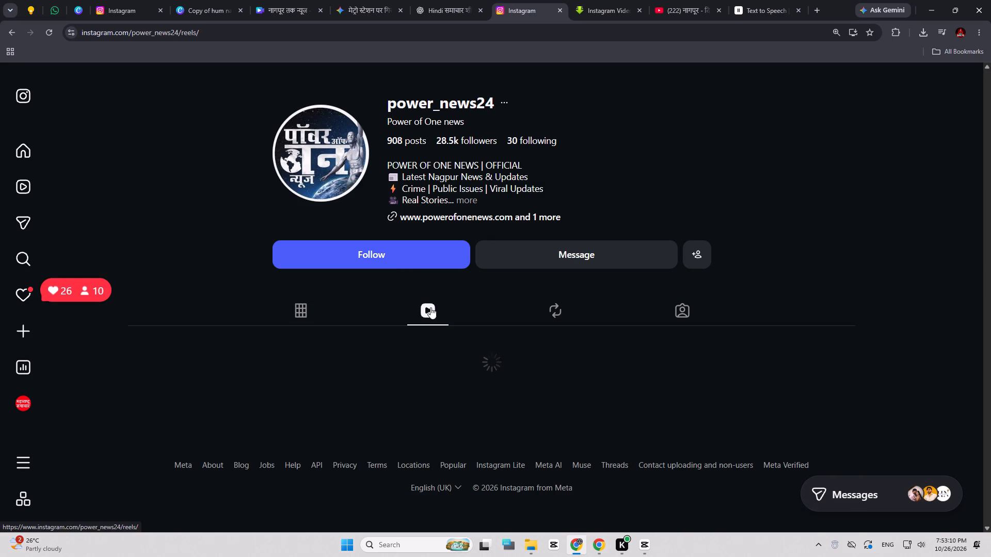
{"action": "scroll", "coordinate": [430, 307], "scroll_direction": "down", "scroll_amount": 3}
{"action": "scroll", "coordinate": [430, 307], "scroll_direction": "up", "scroll_amount": 2}
{"action": "scroll", "coordinate": [430, 307], "scroll_direction": "down", "scroll_amount": 1}
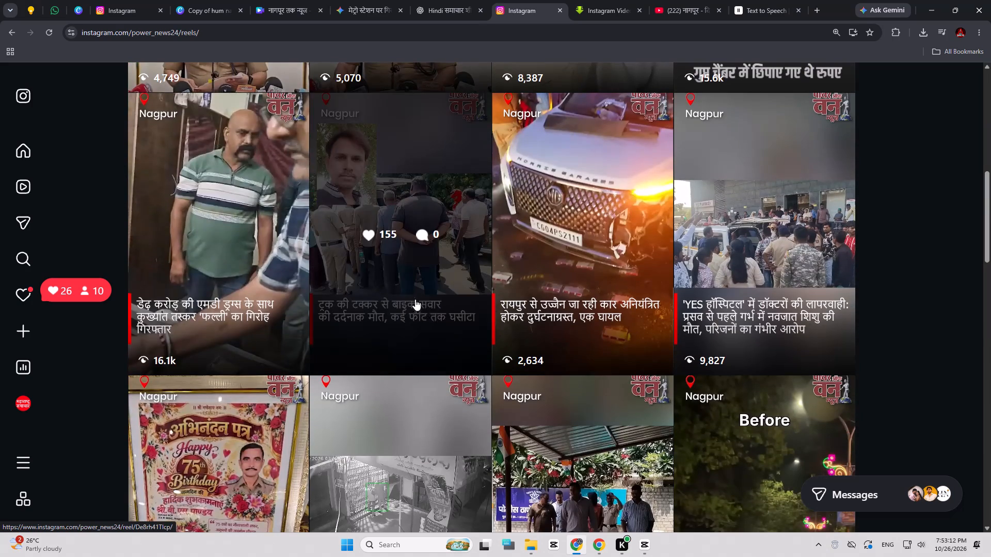
{"action": "left_click", "coordinate": [715, 276]}
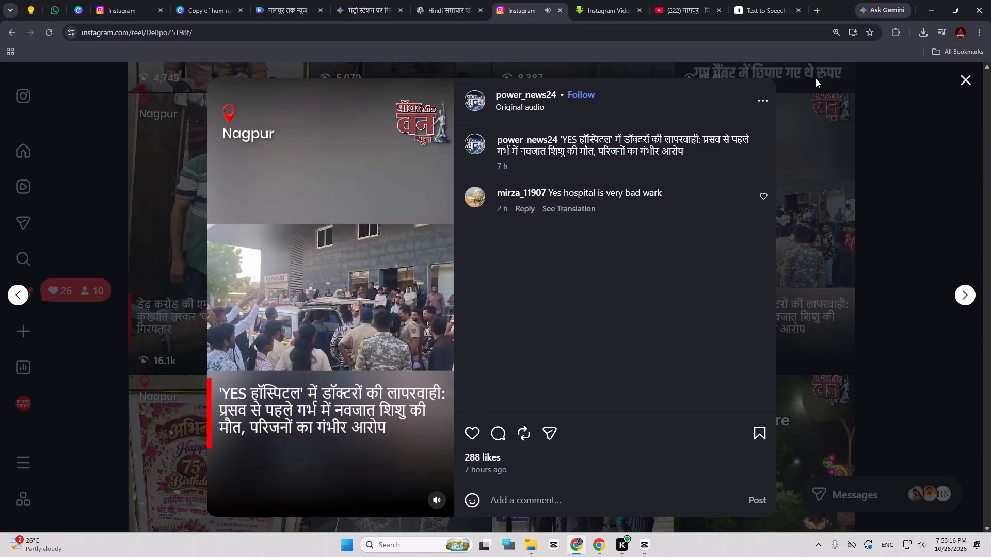
{"action": "left_click", "coordinate": [768, 97]}
{"action": "left_click", "coordinate": [513, 244]}
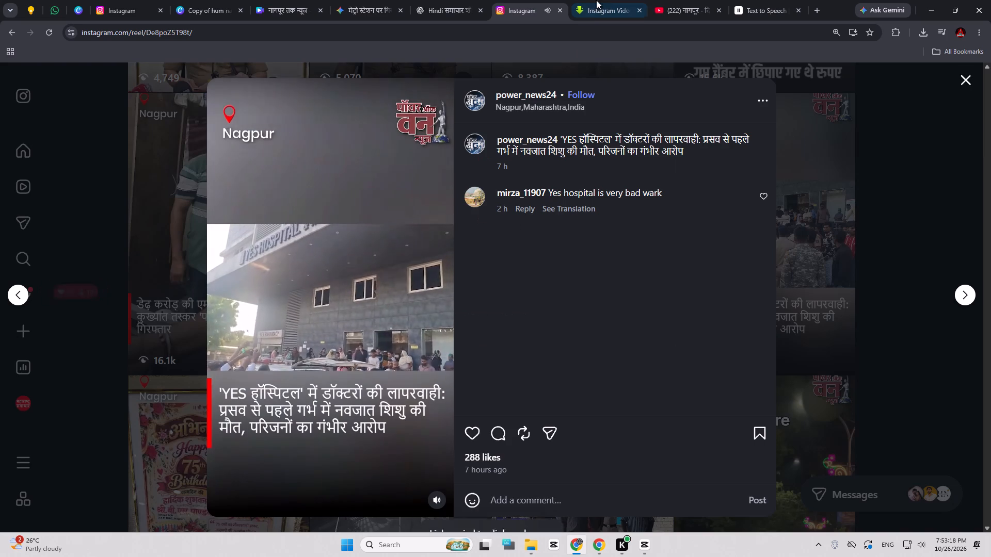
{"action": "left_click", "coordinate": [374, 247]}
Download the 'YES हॉस्पिटल' reel as MP4 720p from savefrom.net using the copied link, and close the advert page.
{"action": "left_click", "coordinate": [703, 0]}
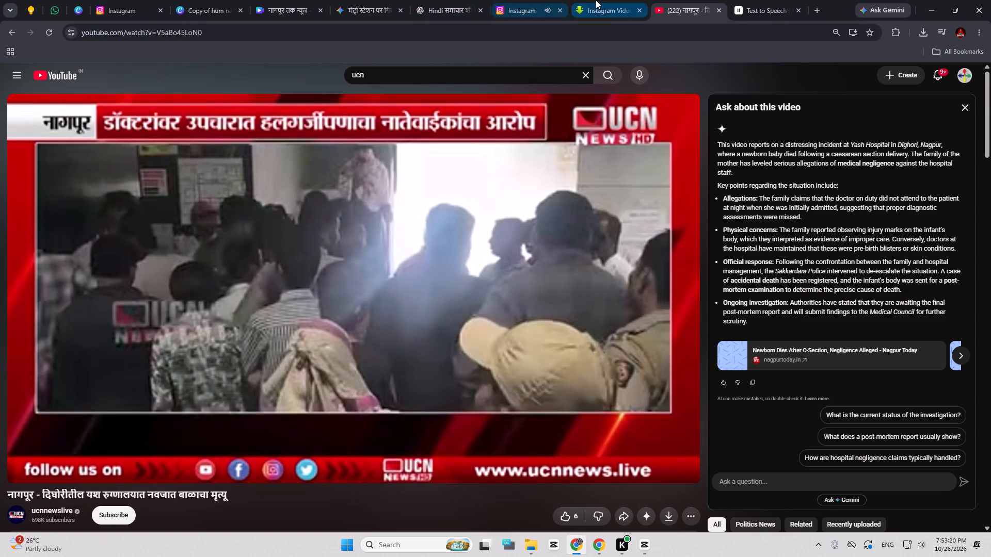
{"action": "left_click", "coordinate": [590, 1]}
{"action": "double_click", "coordinate": [472, 279]}
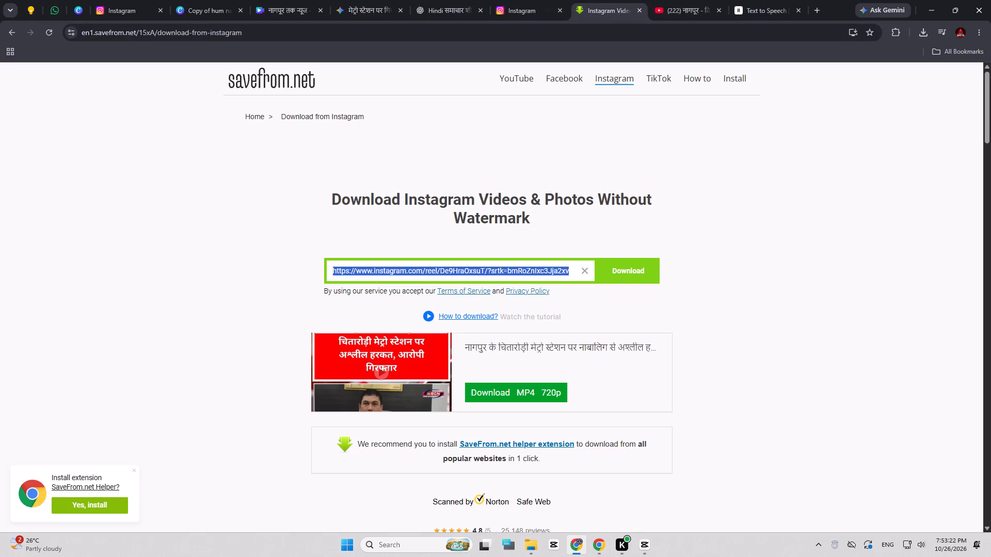
{"action": "key", "text": "ctrl+v"}
{"action": "left_click", "coordinate": [630, 273]}
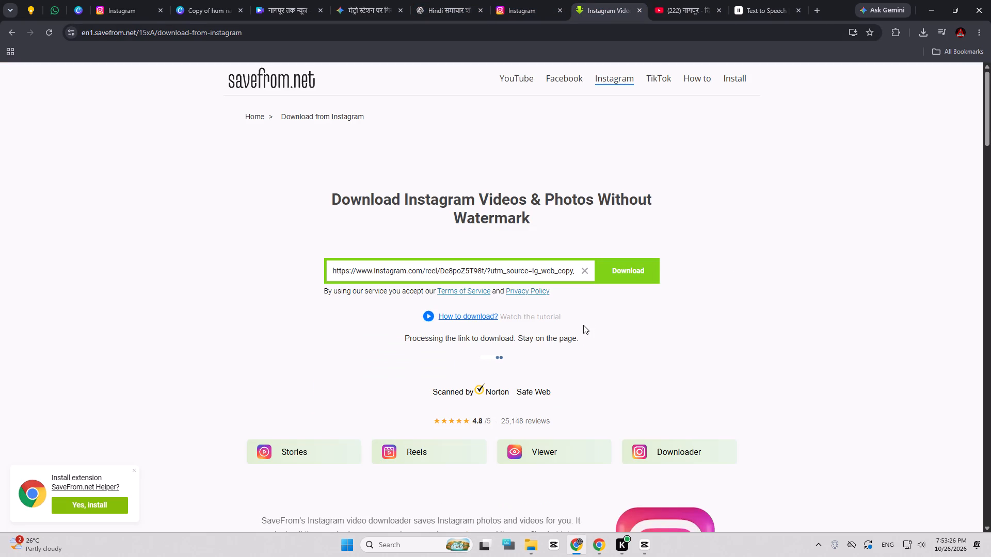
{"action": "left_click", "coordinate": [550, 389]}
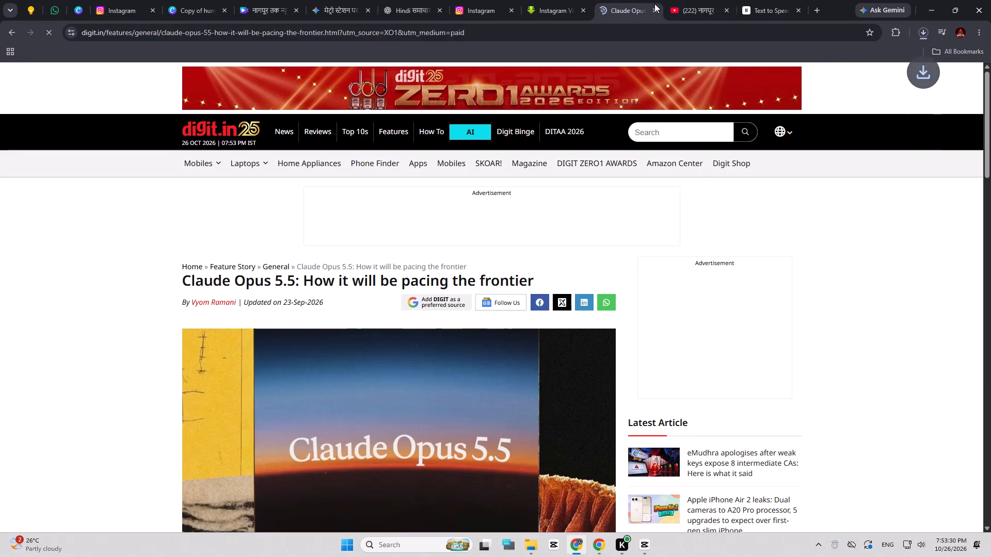
{"action": "left_click", "coordinate": [654, 10]}
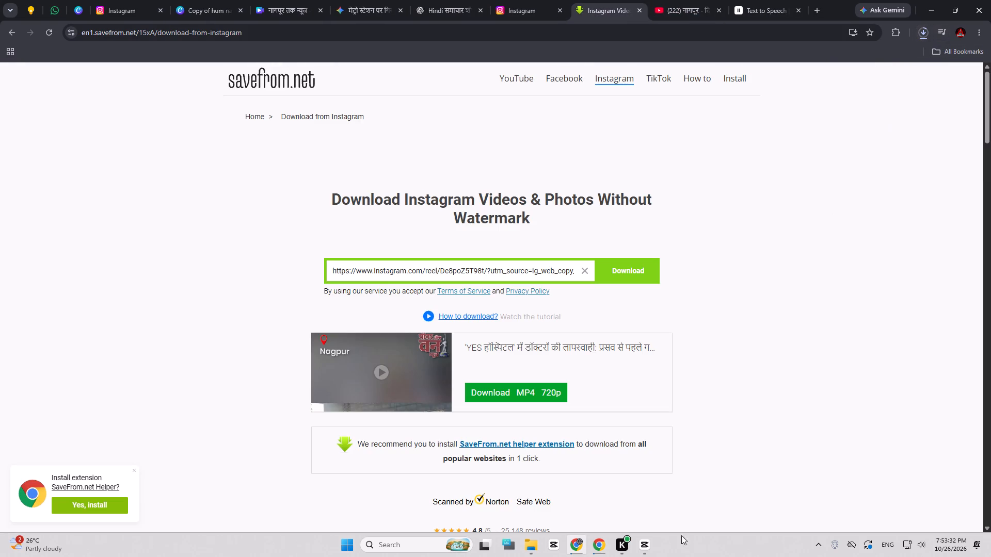
Switch to CapCut and play back the edit from the beginning through the metro station, arrest and IMG_6427.MOV sections.
{"action": "left_click", "coordinate": [597, 548]}
{"action": "left_click", "coordinate": [650, 547]}
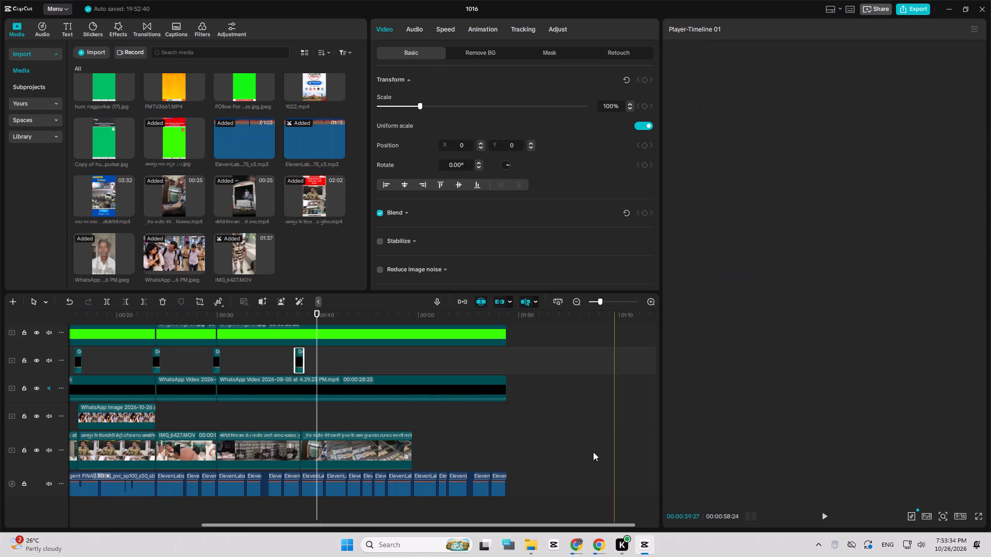
{"action": "left_click_drag", "start_coordinate": [331, 313], "coordinate": [0, 341]}
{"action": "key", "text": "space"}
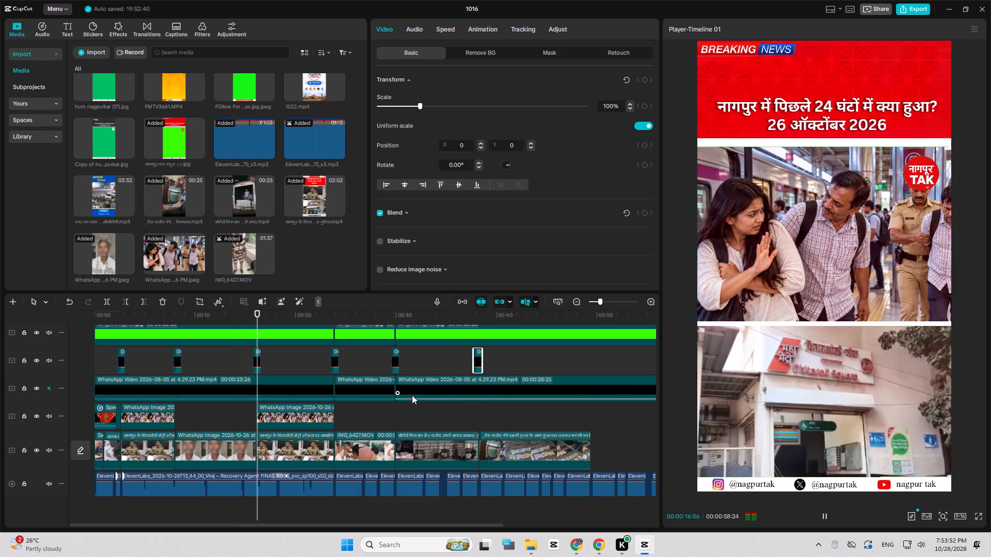
{"action": "left_click", "coordinate": [411, 396]}
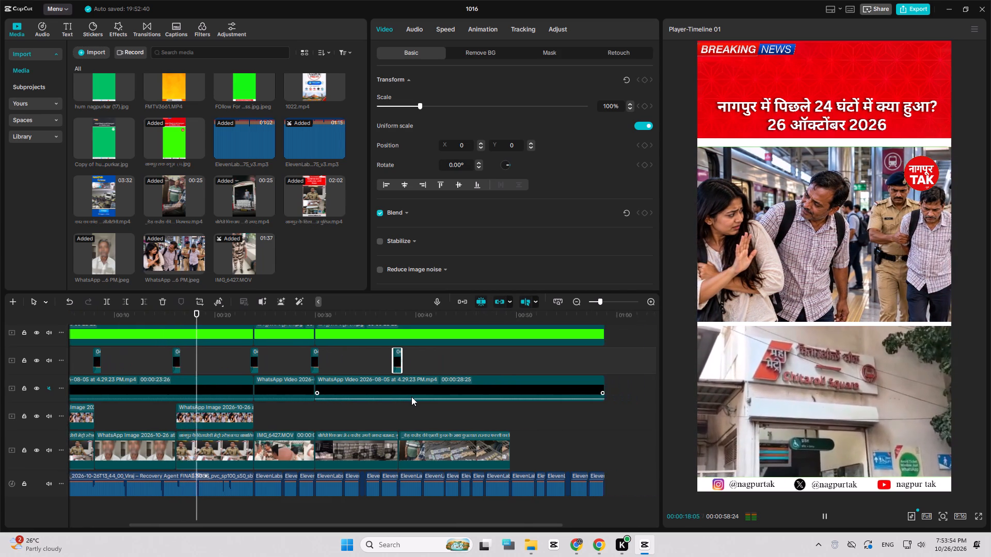
{"action": "left_click", "coordinate": [412, 398]}
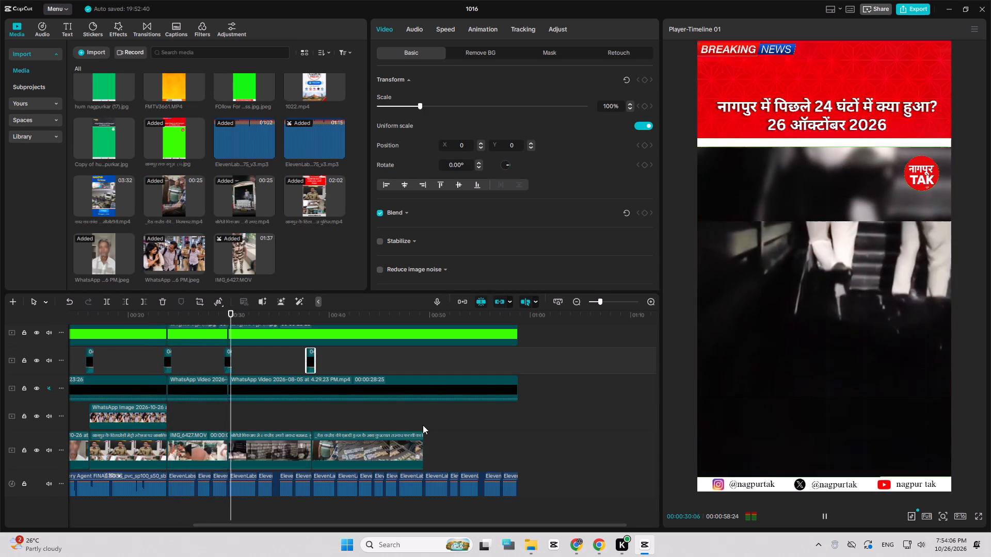
Import the downloaded 'YES हॉस्पिटल' MP4 from Chrome into CapCut and place it directly after the last clip on the main footage track.
{"action": "left_click", "coordinate": [571, 550]}
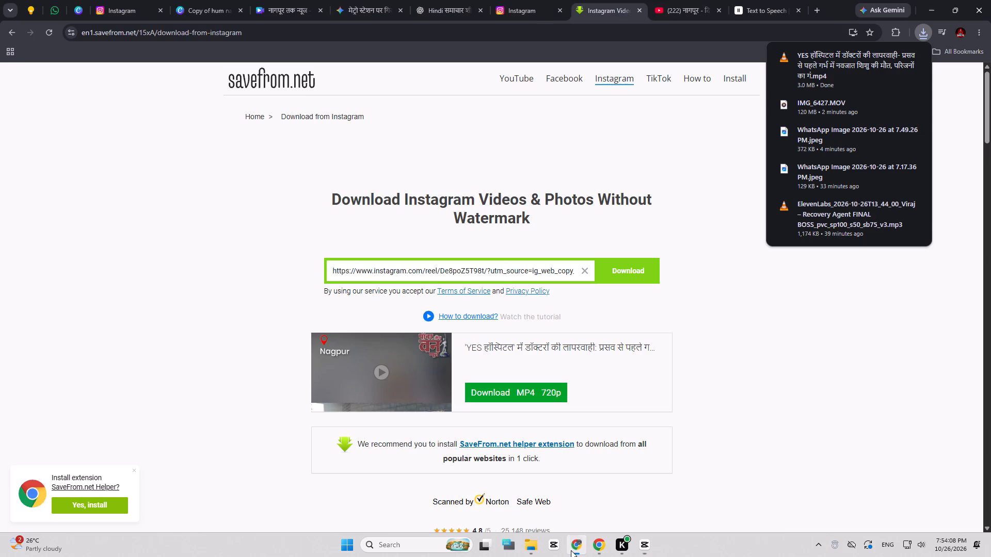
{"action": "left_click_drag", "start_coordinate": [806, 53], "coordinate": [652, 551]}
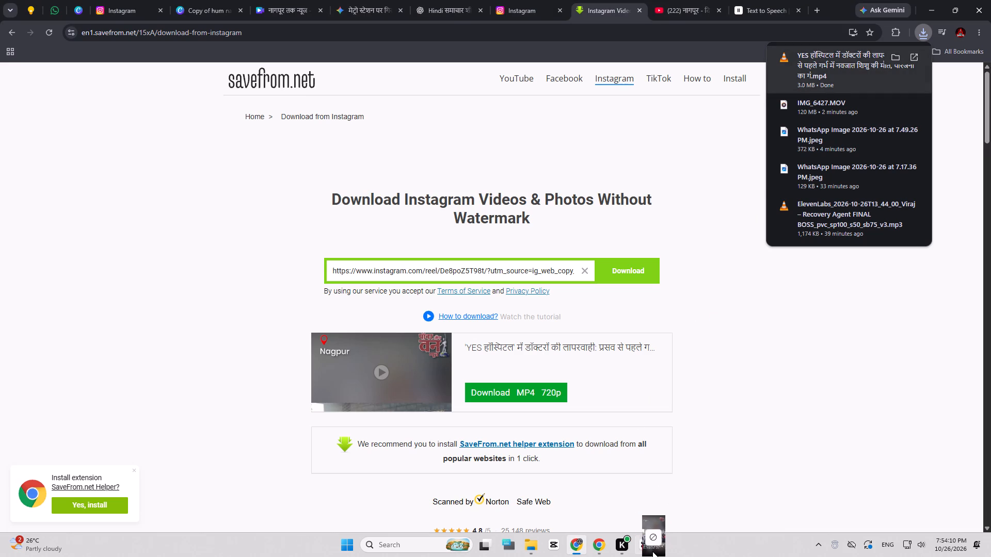
{"action": "left_click_drag", "start_coordinate": [652, 551], "coordinate": [340, 238]}
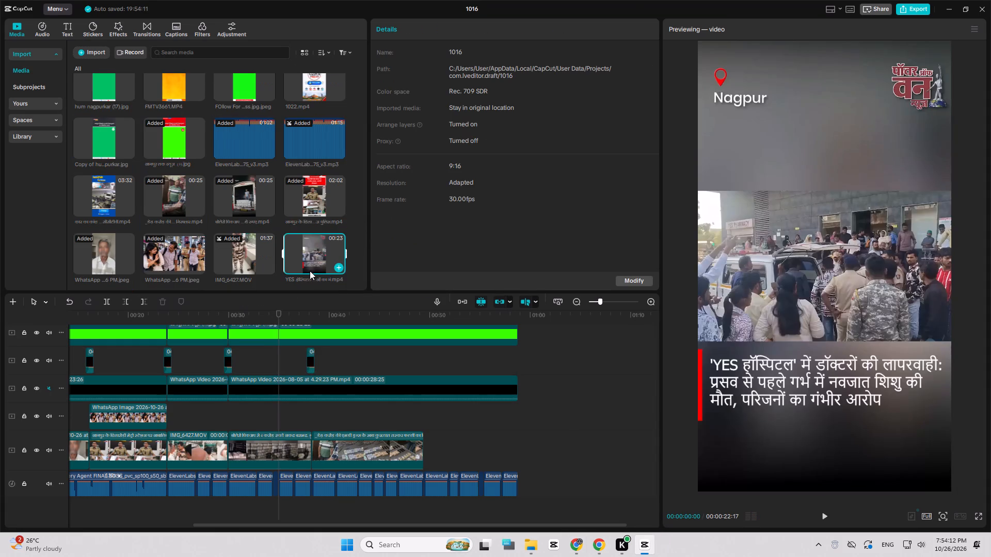
{"action": "left_click_drag", "start_coordinate": [314, 257], "coordinate": [426, 425]}
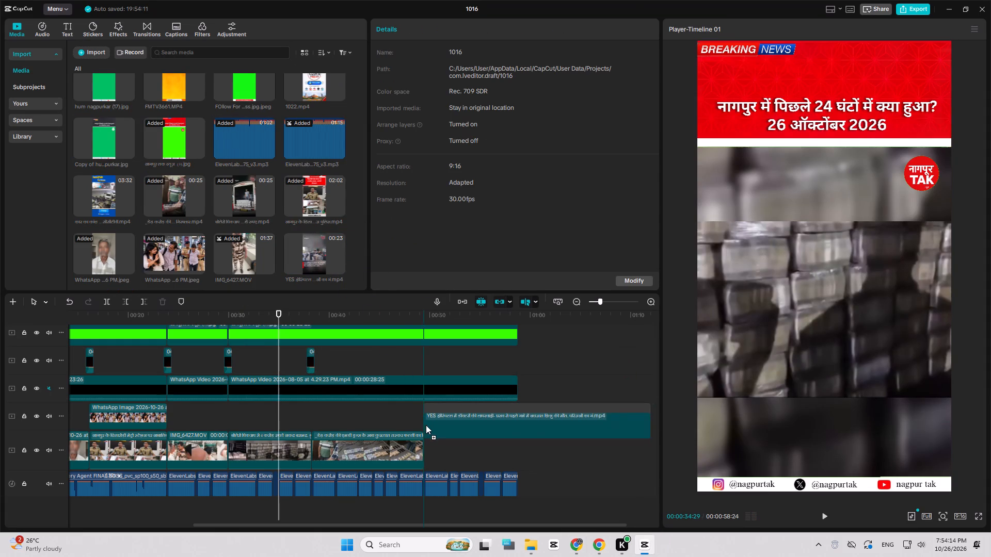
{"action": "left_click_drag", "start_coordinate": [426, 425], "coordinate": [426, 444]}
{"action": "scroll", "coordinate": [426, 444], "scroll_direction": "down", "scroll_amount": 6, "text": "ctrl"}
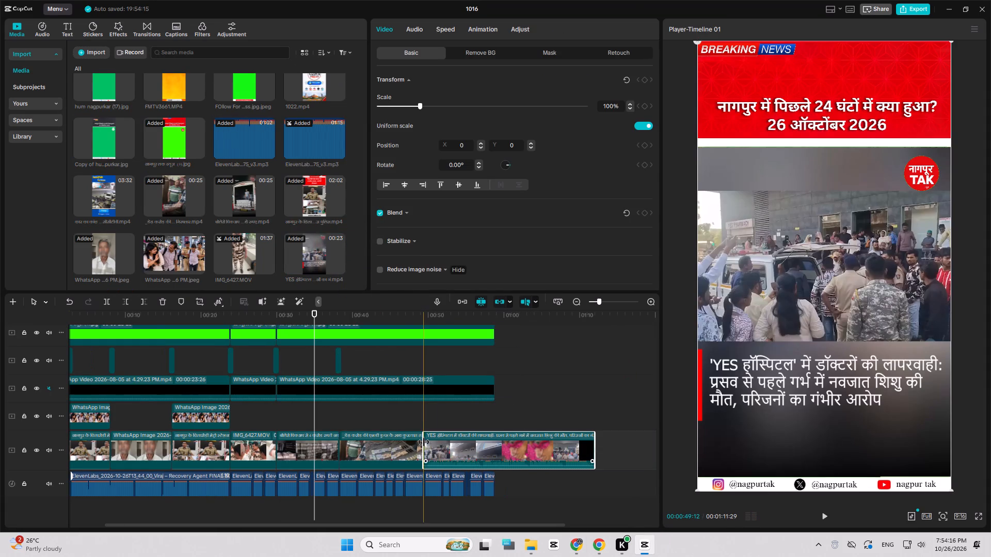
Lower the 'YES हॉस्पिटल' clip's volume to below about -40 dB.
{"action": "left_click_drag", "start_coordinate": [467, 466], "coordinate": [468, 477]}
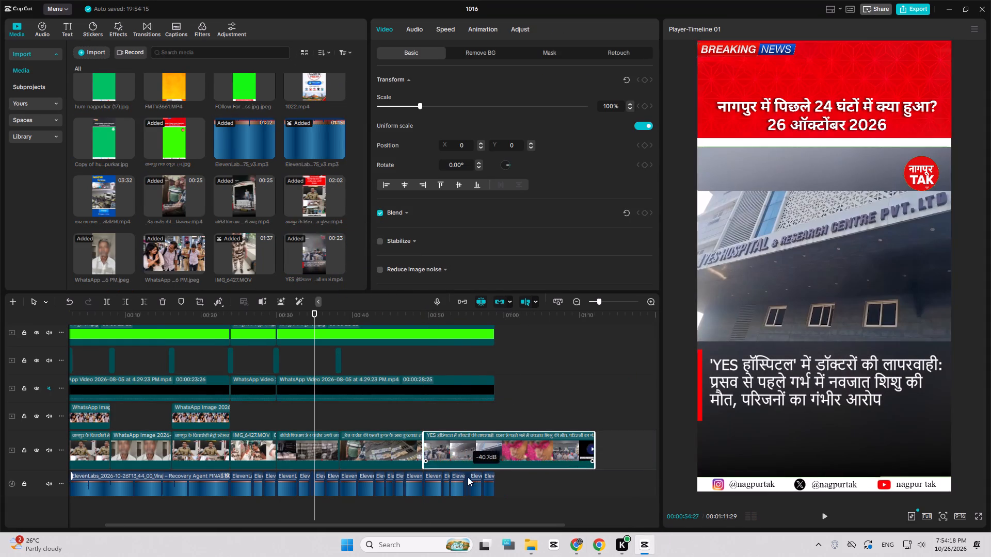
{"action": "left_click_drag", "start_coordinate": [468, 477], "coordinate": [468, 479]}
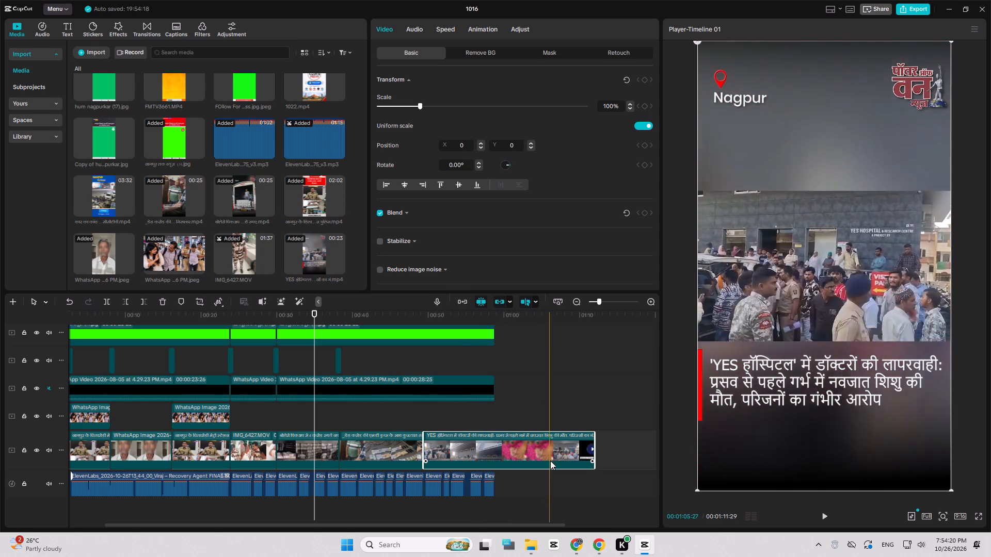
Open the 'YES हॉस्पिटल' clip for cropping.
{"action": "left_click", "coordinate": [200, 303]}
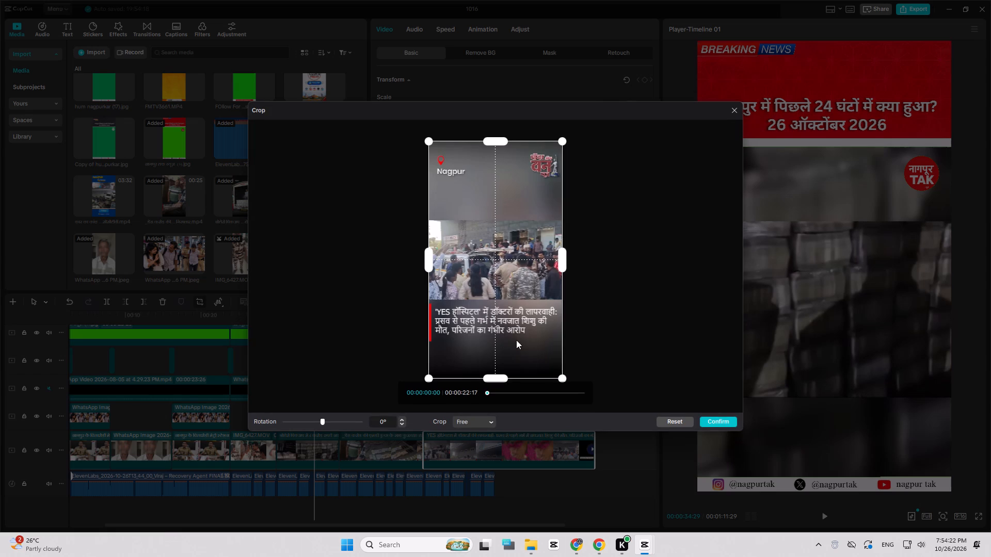
Crop the YES Hospital clip to its central footage band, cutting off the logo area above and the headline below.
{"action": "left_click_drag", "start_coordinate": [502, 379], "coordinate": [510, 297]}
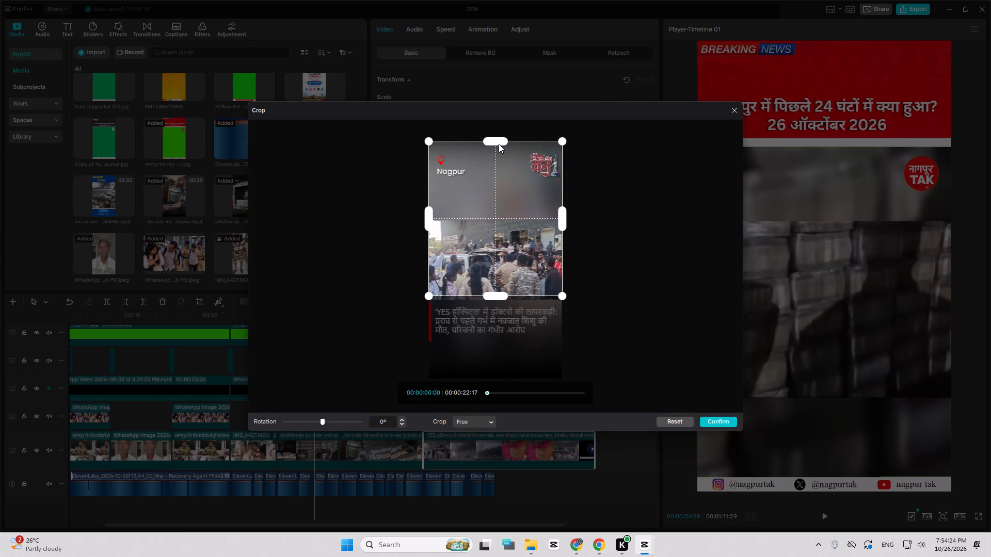
{"action": "left_click_drag", "start_coordinate": [499, 144], "coordinate": [500, 226]}
{"action": "left_click", "coordinate": [707, 421]}
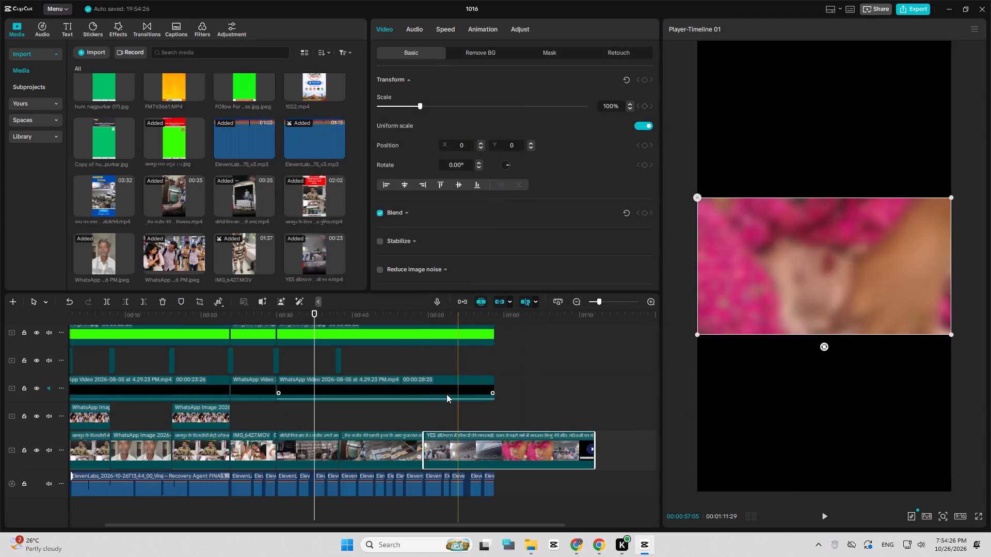
Copy the light-leak overlay near 38 seconds to the start of the YES Hospital clip, and play the footage before stopping at 58:24.
{"action": "key", "text": "space"}
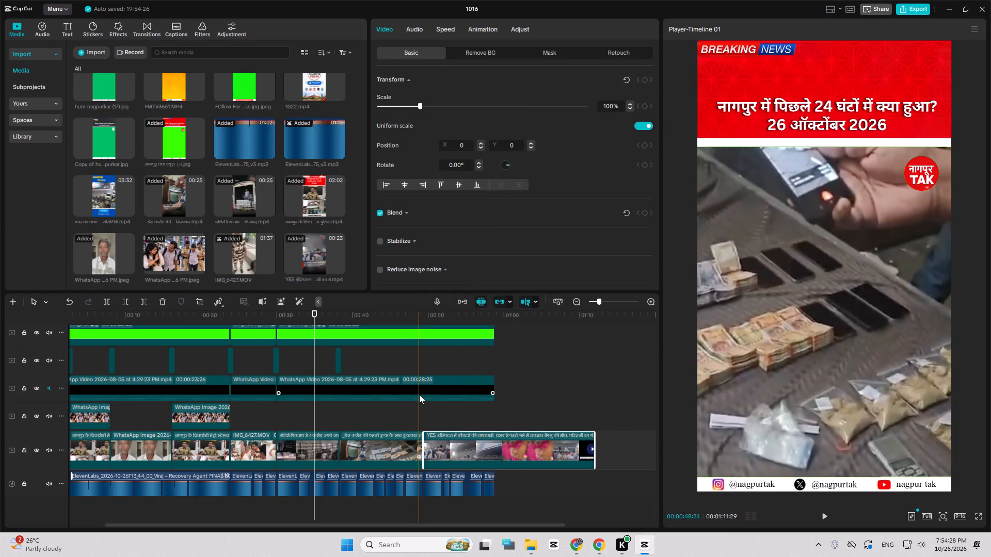
{"action": "key", "text": "ctrl+v"}
{"action": "key", "text": "ctrl+v"}
{"action": "left_click", "coordinate": [336, 364]}
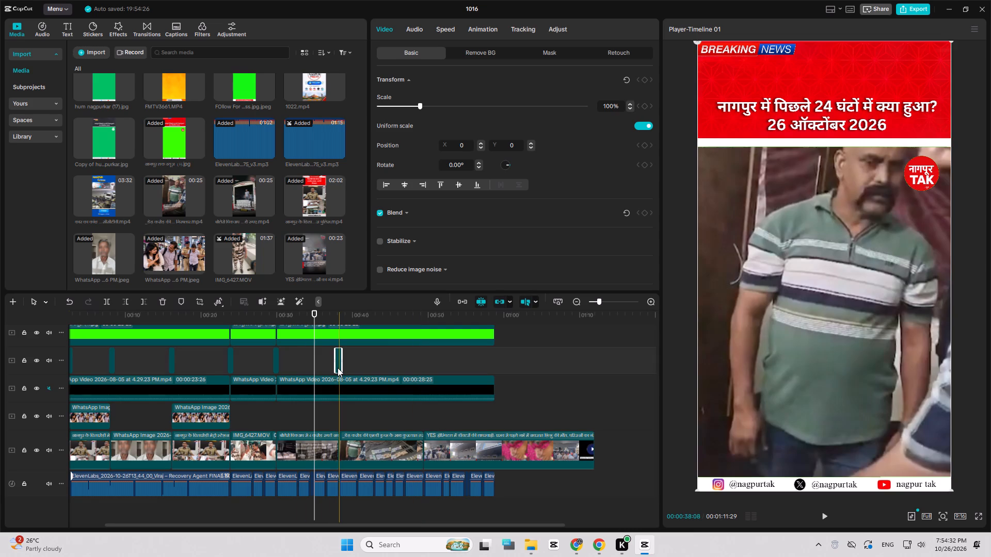
{"action": "key", "text": "ctrl+c"}
{"action": "key", "text": "ctrl+c"}
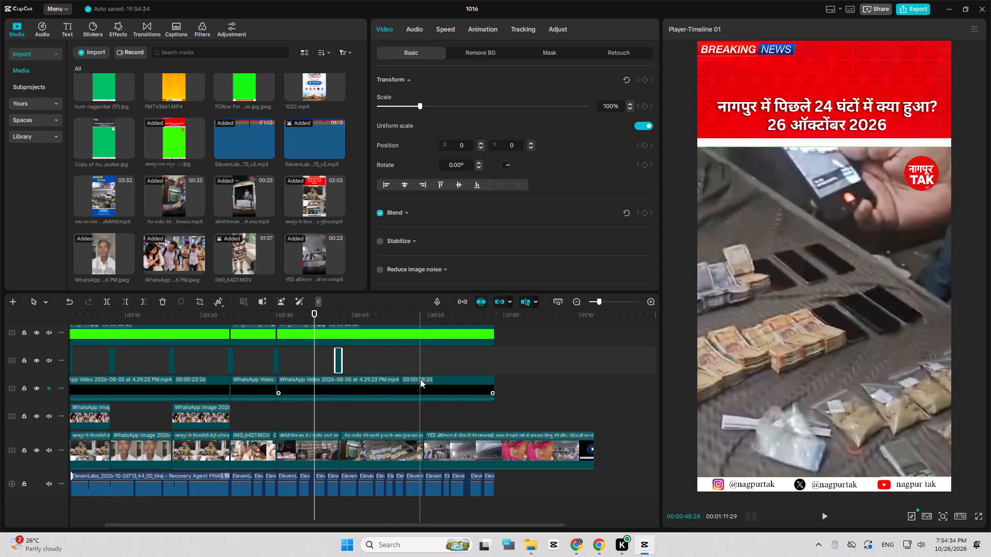
{"action": "key", "text": "ctrl+v"}
{"action": "scroll", "coordinate": [420, 380], "scroll_direction": "up", "scroll_amount": 4, "text": "ctrl"}
{"action": "key", "text": "space"}
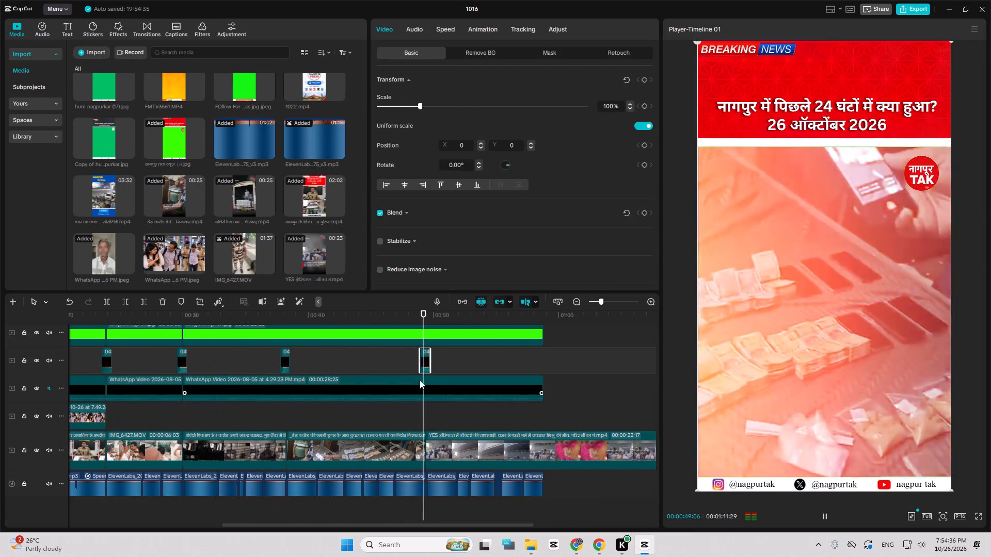
{"action": "left_click", "coordinate": [492, 443]}
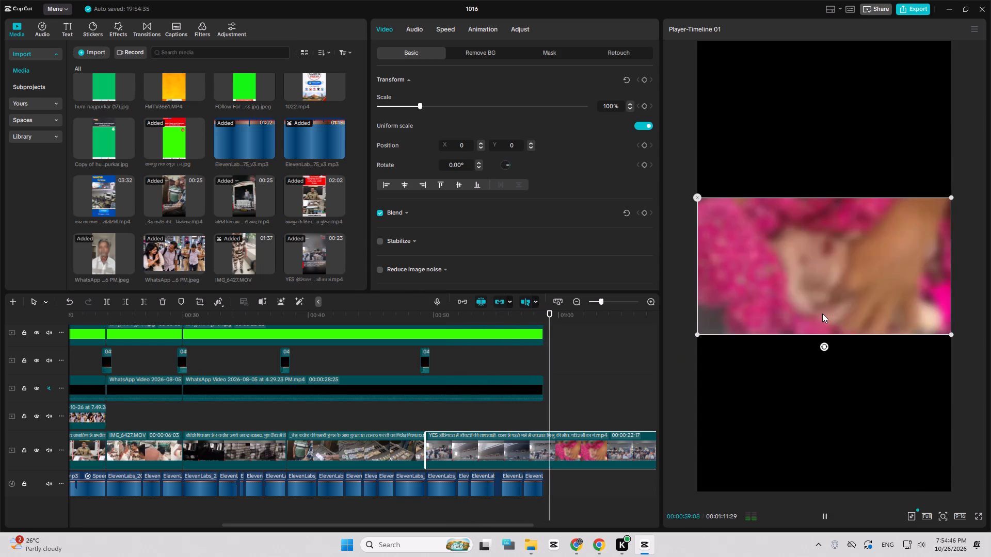
{"action": "key", "text": "space"}
{"action": "key", "text": "Up"}
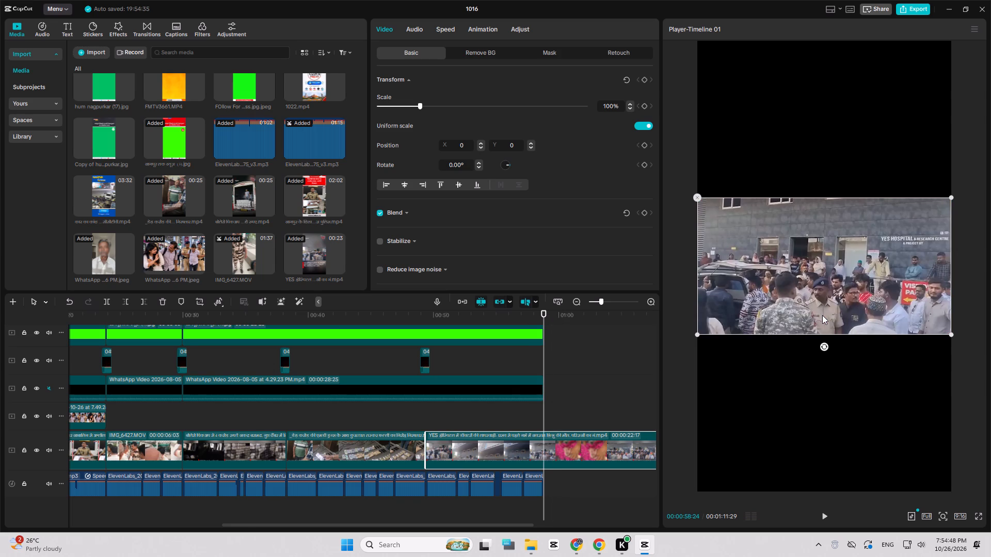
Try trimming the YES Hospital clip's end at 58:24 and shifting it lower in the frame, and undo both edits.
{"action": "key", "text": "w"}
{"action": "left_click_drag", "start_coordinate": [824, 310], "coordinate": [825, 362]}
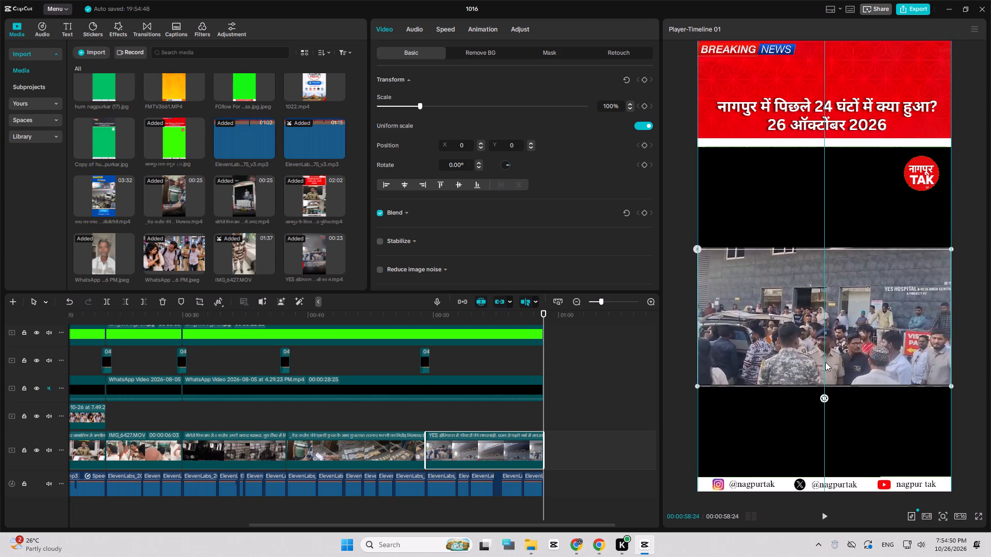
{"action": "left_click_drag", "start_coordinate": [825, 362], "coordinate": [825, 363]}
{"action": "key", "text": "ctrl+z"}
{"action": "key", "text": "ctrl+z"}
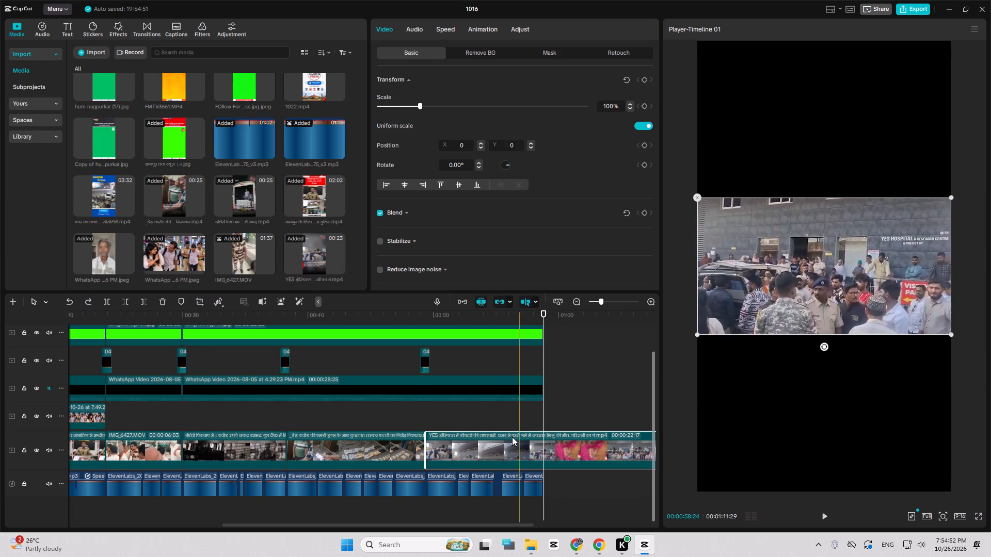
Split the YES Hospital clip at 58:24 and stack the remainder on the track above, trimmed to span the first part exactly.
{"action": "key", "text": "ctrl+b"}
{"action": "left_click_drag", "start_coordinate": [563, 447], "coordinate": [477, 420]}
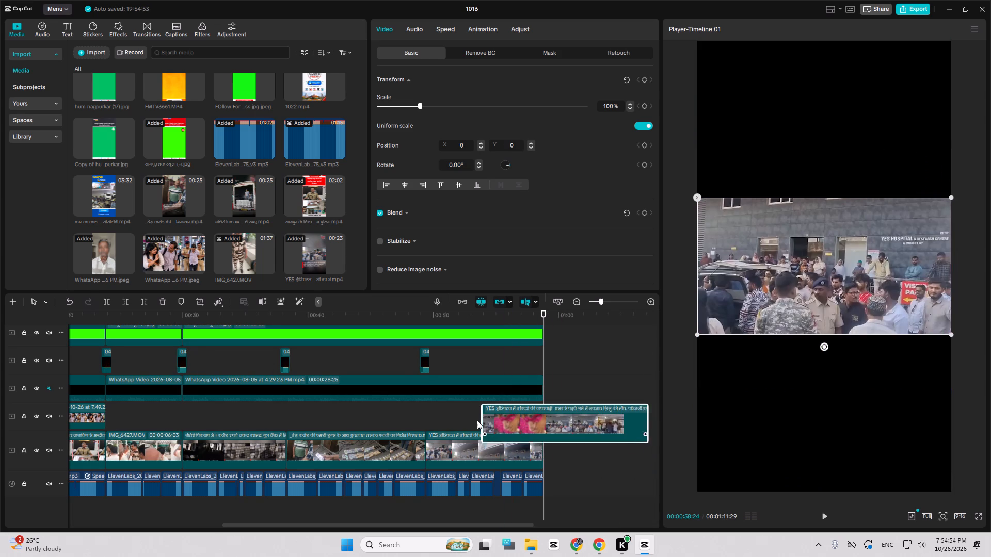
{"action": "left_click_drag", "start_coordinate": [477, 420], "coordinate": [444, 408]}
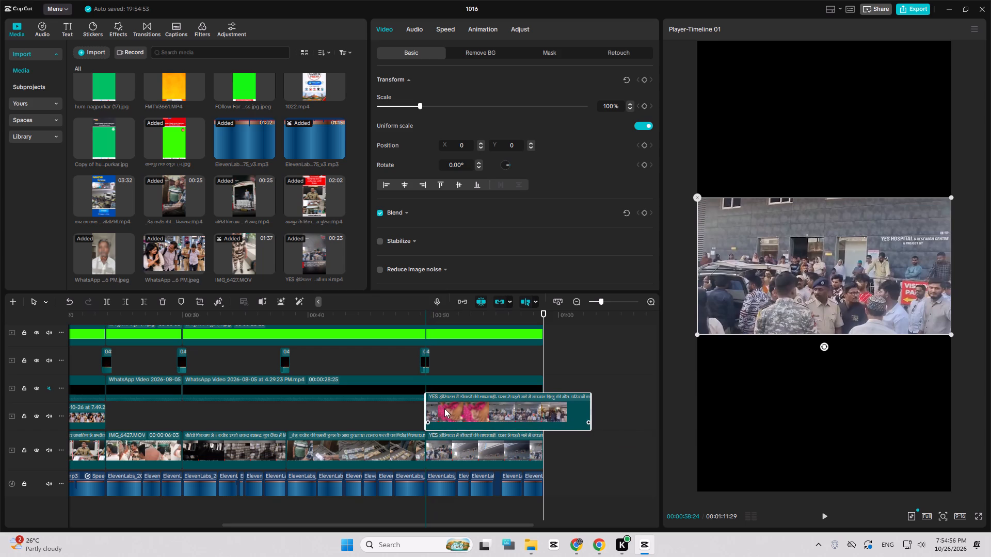
{"action": "left_click_drag", "start_coordinate": [444, 408], "coordinate": [444, 408]}
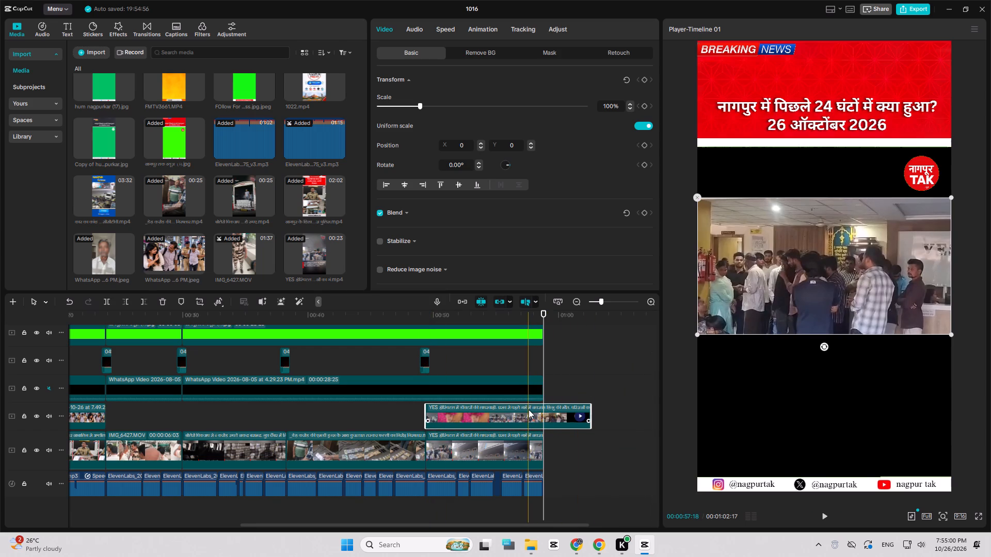
{"action": "key", "text": "w"}
{"action": "left_click_drag", "start_coordinate": [520, 414], "coordinate": [536, 414]}
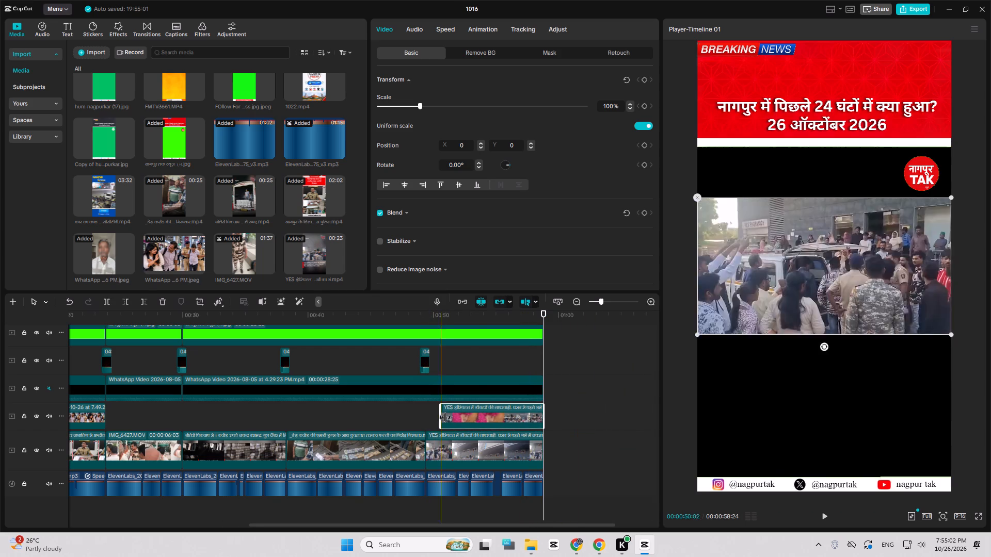
{"action": "left_click_drag", "start_coordinate": [442, 416], "coordinate": [426, 414]}
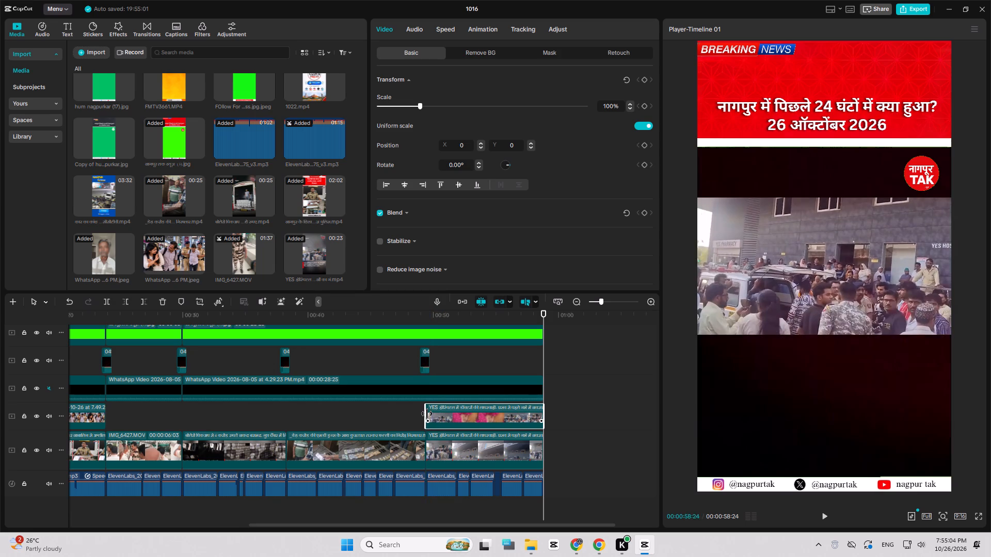
Move the stacked hospital clip to the lower half of the frame at Y -1191 and scale it to 106%.
{"action": "left_click_drag", "start_coordinate": [818, 296], "coordinate": [816, 435]}
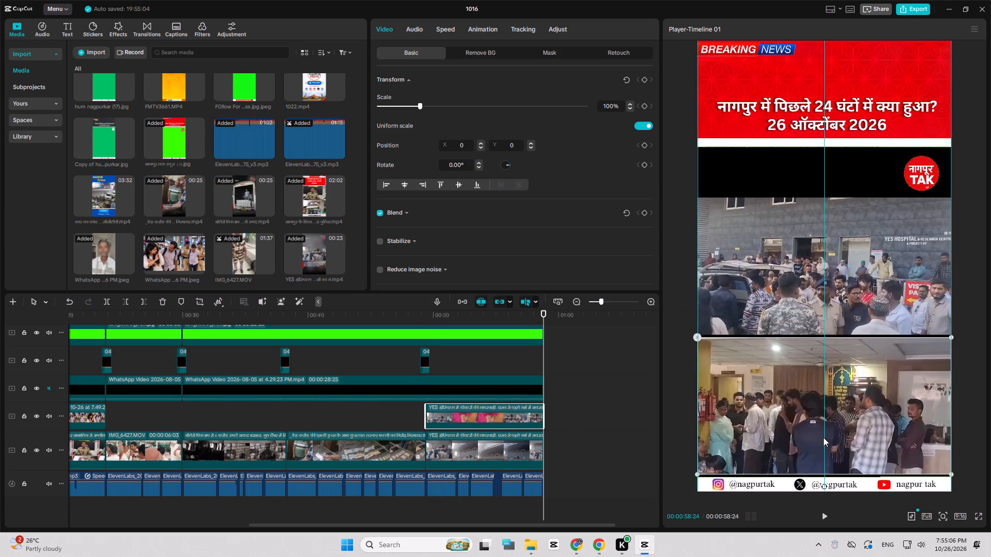
{"action": "left_click_drag", "start_coordinate": [954, 476], "coordinate": [960, 490]}
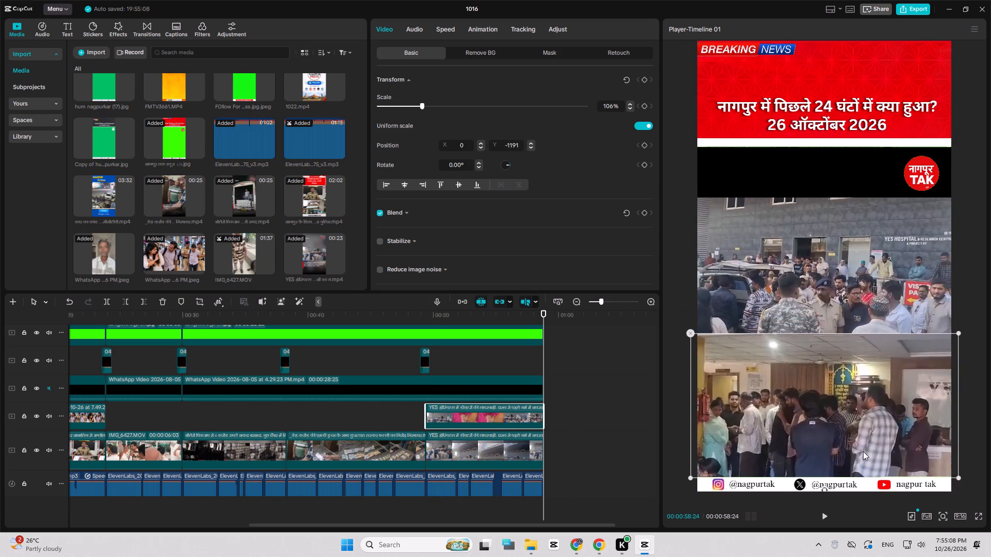
Place the main-track hospital clip in the upper half at X 0, Y 277, enlarged past the frame's width below the red header.
{"action": "left_click", "coordinate": [515, 446]}
{"action": "left_click_drag", "start_coordinate": [811, 317], "coordinate": [814, 275]}
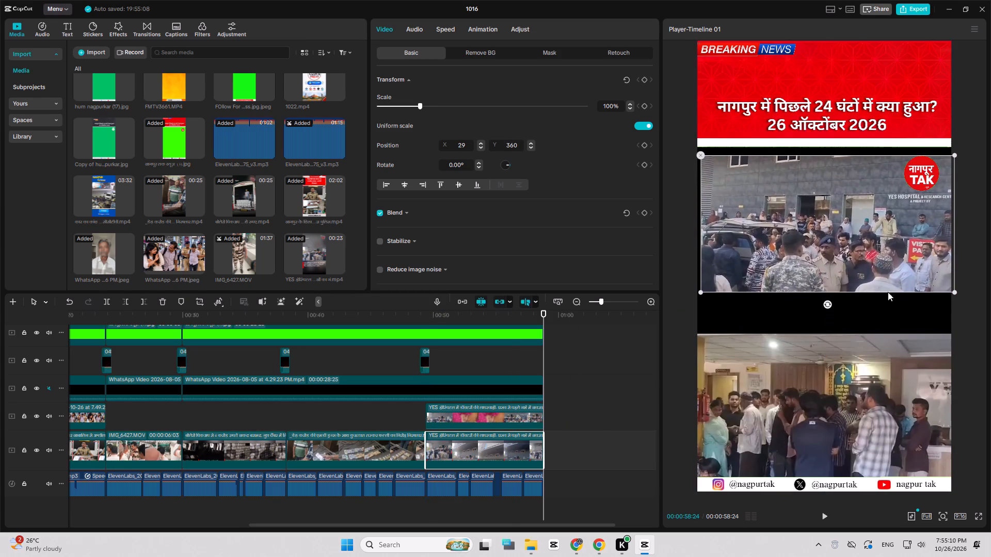
{"action": "left_click_drag", "start_coordinate": [955, 289], "coordinate": [974, 318]}
{"action": "left_click_drag", "start_coordinate": [899, 278], "coordinate": [899, 288]}
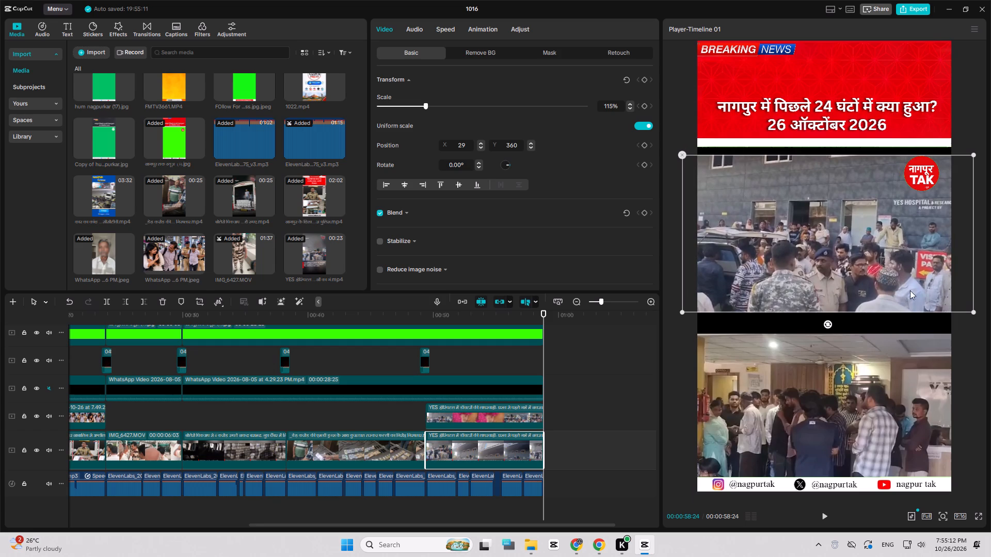
{"action": "left_click_drag", "start_coordinate": [970, 312], "coordinate": [990, 355]}
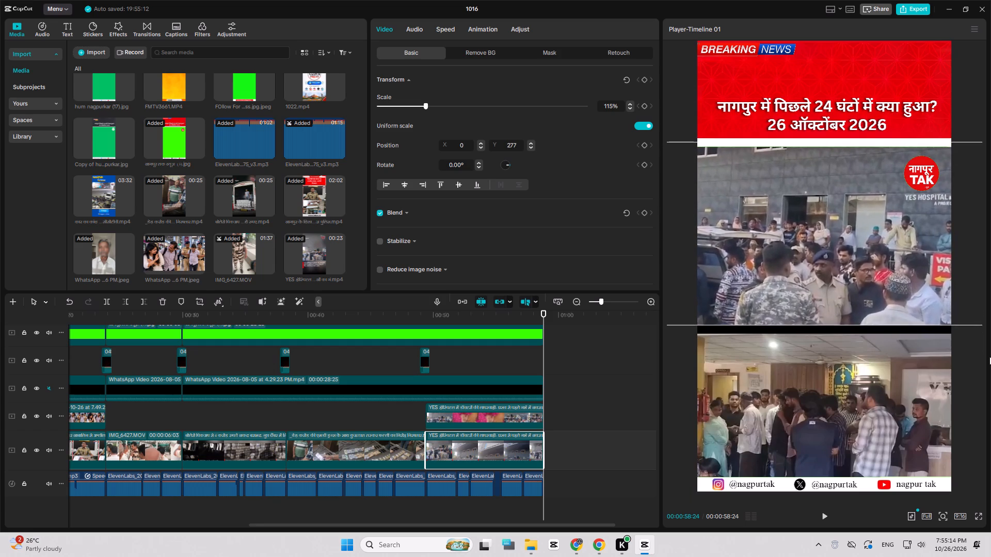
Set the main-track hospital clip's canvas background to the colour white.
{"action": "scroll", "coordinate": [432, 211], "scroll_direction": "down", "scroll_amount": 6}
{"action": "left_click", "coordinate": [415, 268]}
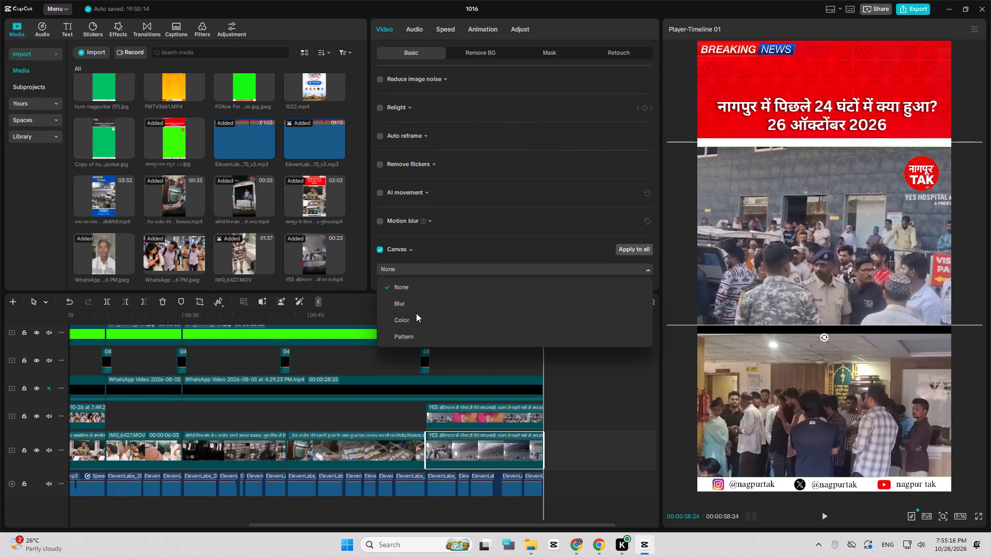
{"action": "left_click", "coordinate": [415, 316]}
{"action": "left_click", "coordinate": [407, 283]}
{"action": "left_click", "coordinate": [403, 288]}
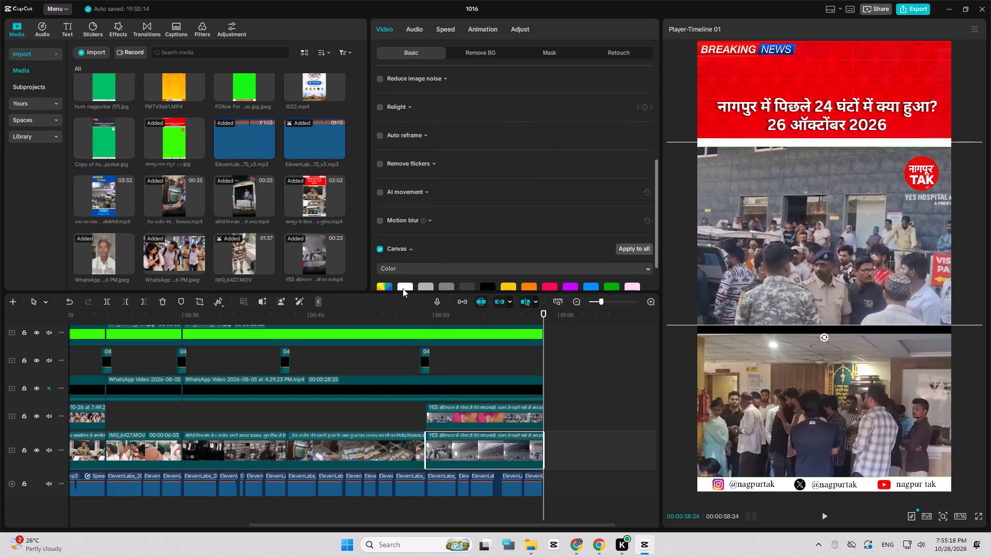
Enlarge the lower hospital clip to 110% and play back the split-screen section from about 48 seconds.
{"action": "left_click", "coordinate": [736, 378]}
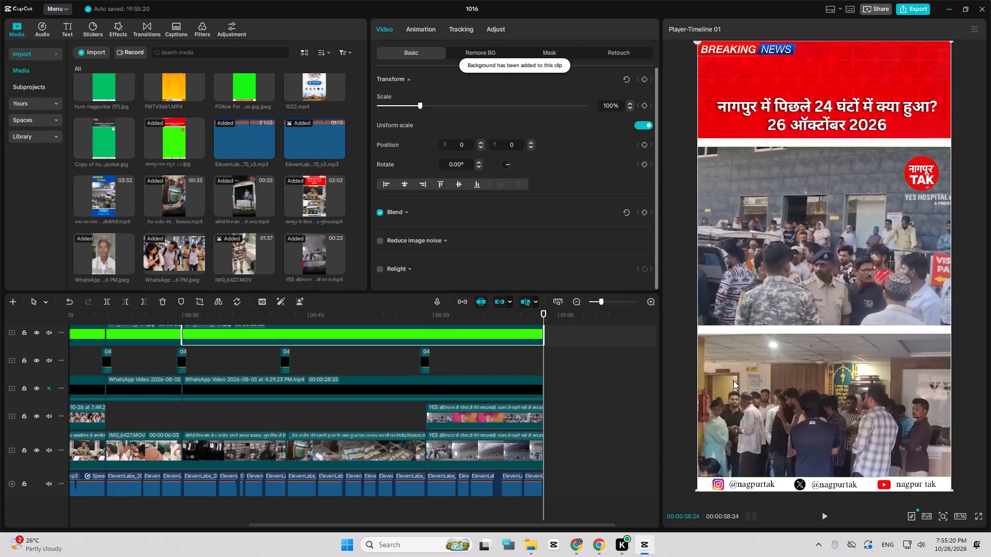
{"action": "left_click", "coordinate": [520, 412]}
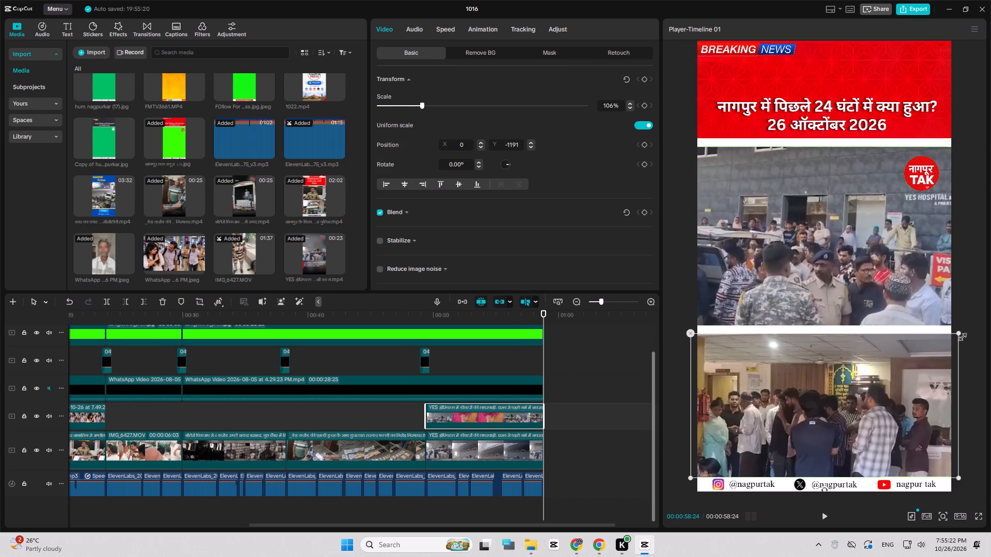
{"action": "left_click_drag", "start_coordinate": [961, 335], "coordinate": [967, 325]}
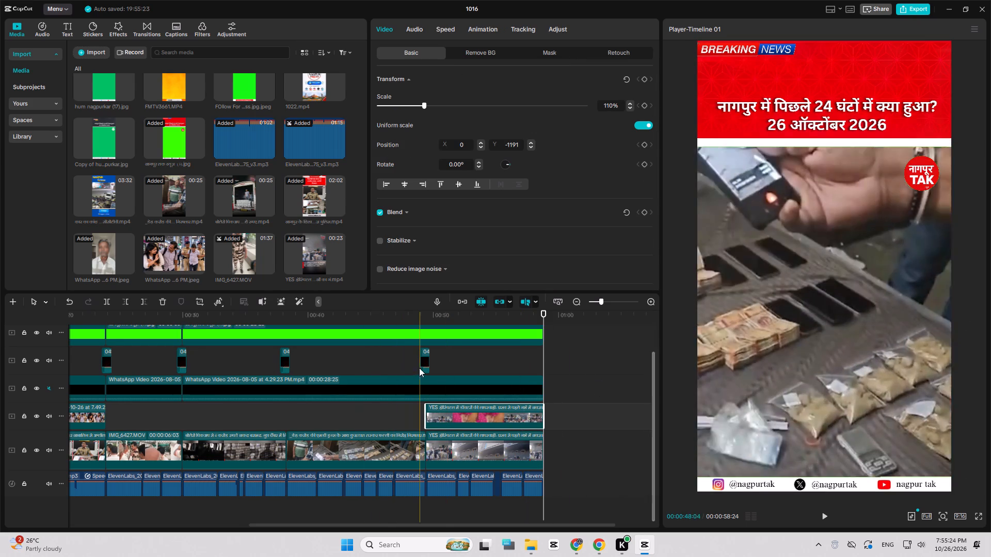
{"action": "key", "text": "space"}
{"action": "key", "text": "space"}
{"action": "left_click", "coordinate": [415, 366]}
{"action": "key", "text": "space"}
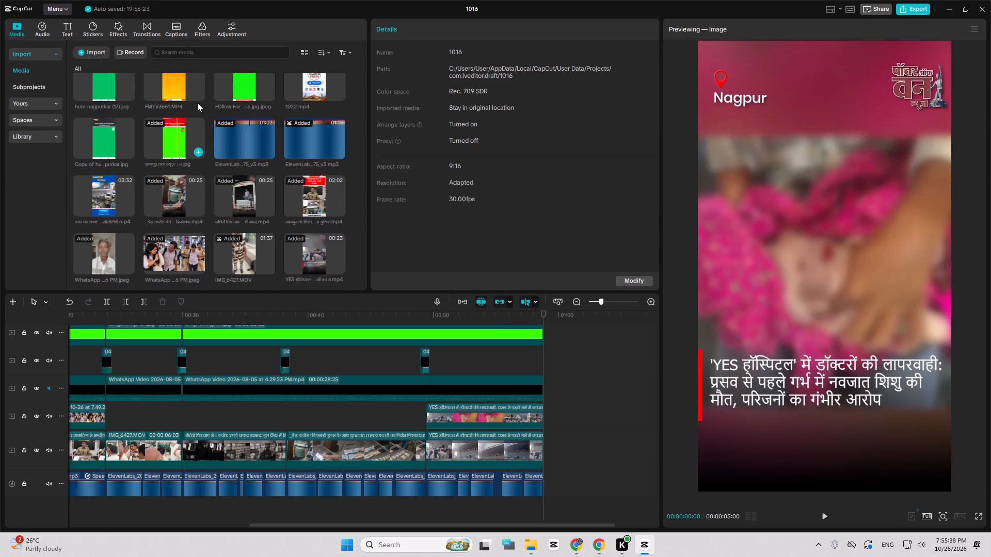
Import NAGPUR TAK END SCREEN from the VIDEO ITOMS - Copy folder and add it to the timeline at 58:24, after the hospital footage.
{"action": "scroll", "coordinate": [196, 115], "scroll_direction": "up", "scroll_amount": 1}
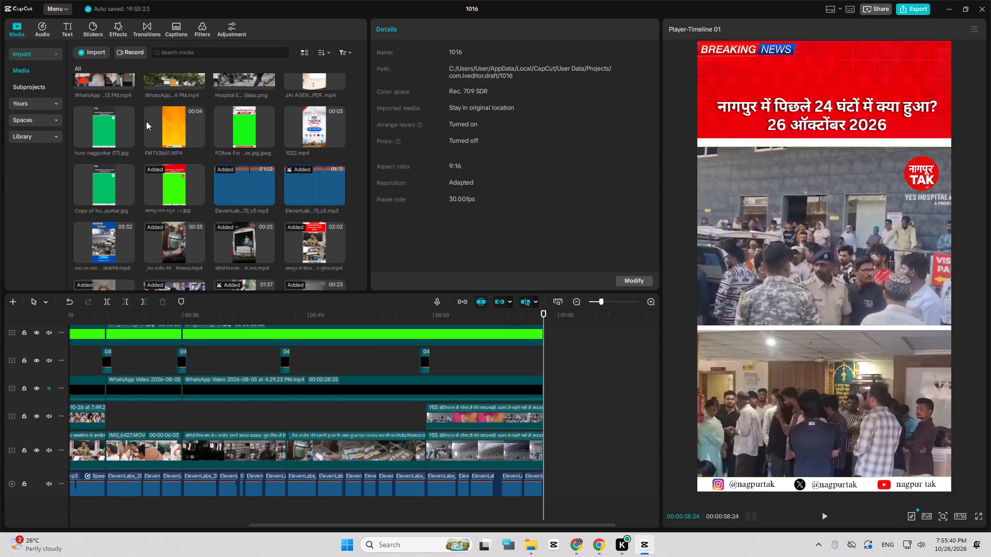
{"action": "scroll", "coordinate": [156, 145], "scroll_direction": "up", "scroll_amount": 2}
{"action": "scroll", "coordinate": [156, 145], "scroll_direction": "down", "scroll_amount": 4}
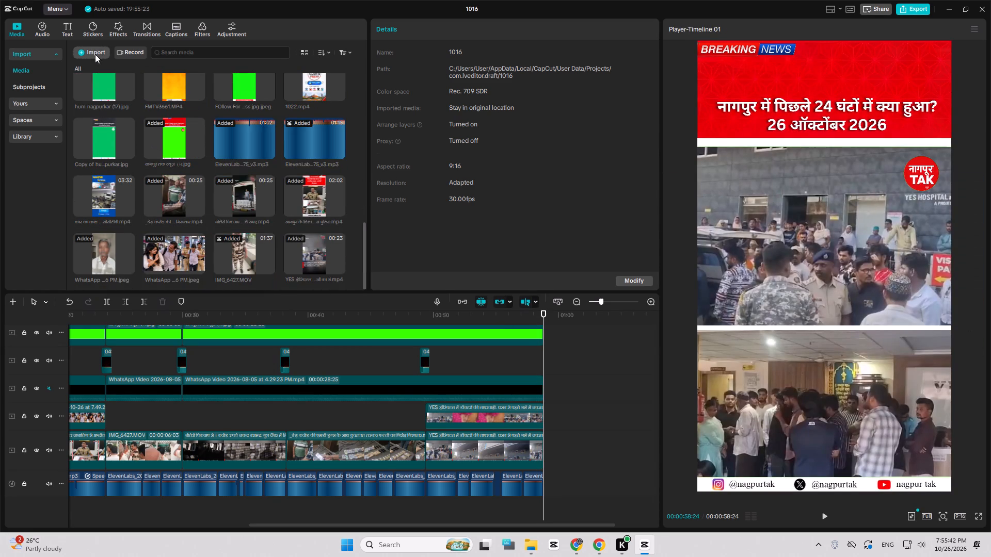
{"action": "left_click", "coordinate": [95, 54]}
{"action": "left_click", "coordinate": [103, 76]}
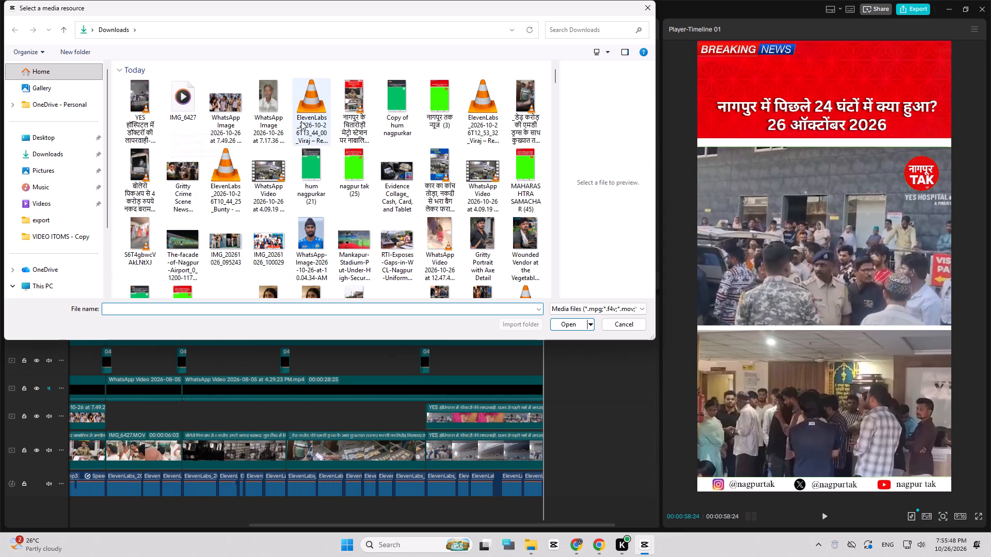
{"action": "left_click", "coordinate": [63, 238]}
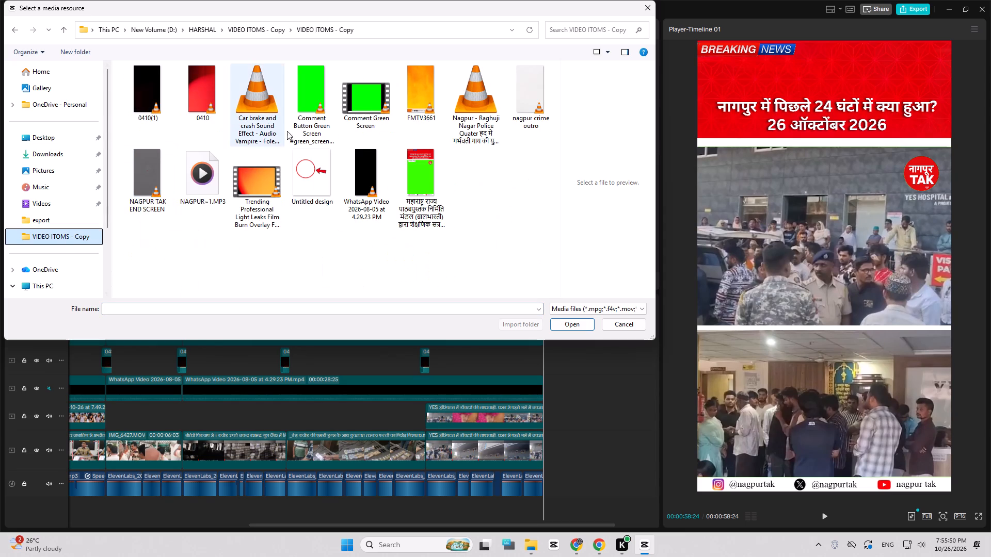
{"action": "double_click", "coordinate": [165, 178]}
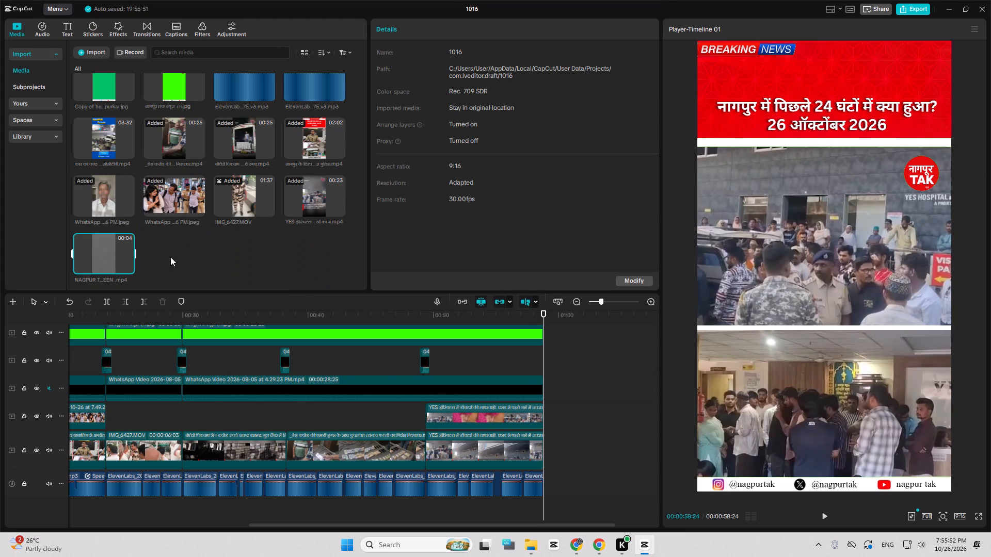
{"action": "left_click", "coordinate": [129, 267]}
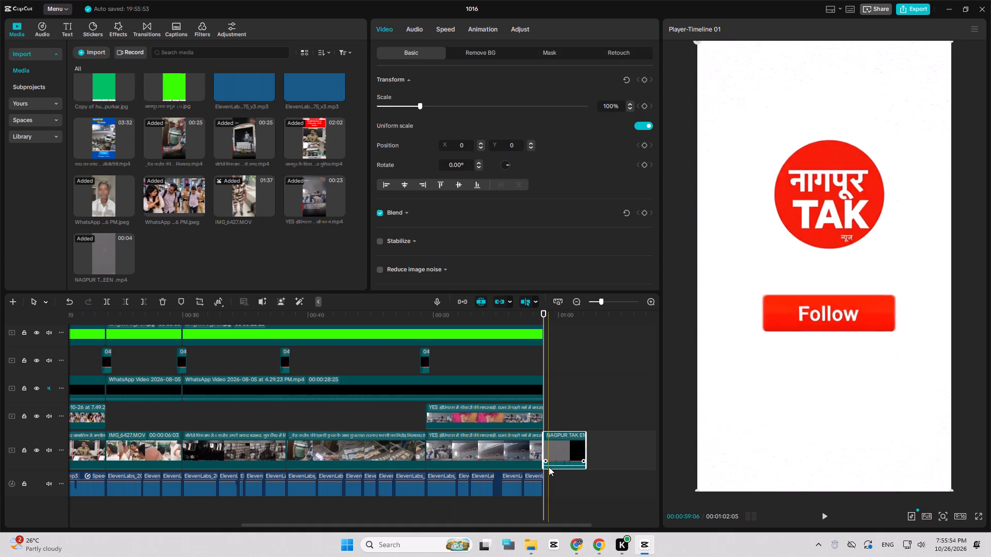
Review the bulletin from its beginning in the preview, and restart playback from the beginning in full screen.
{"action": "scroll", "coordinate": [502, 324], "scroll_direction": "down", "scroll_amount": 13, "text": "ctrl"}
{"action": "left_click_drag", "start_coordinate": [297, 313], "coordinate": [95, 304]}
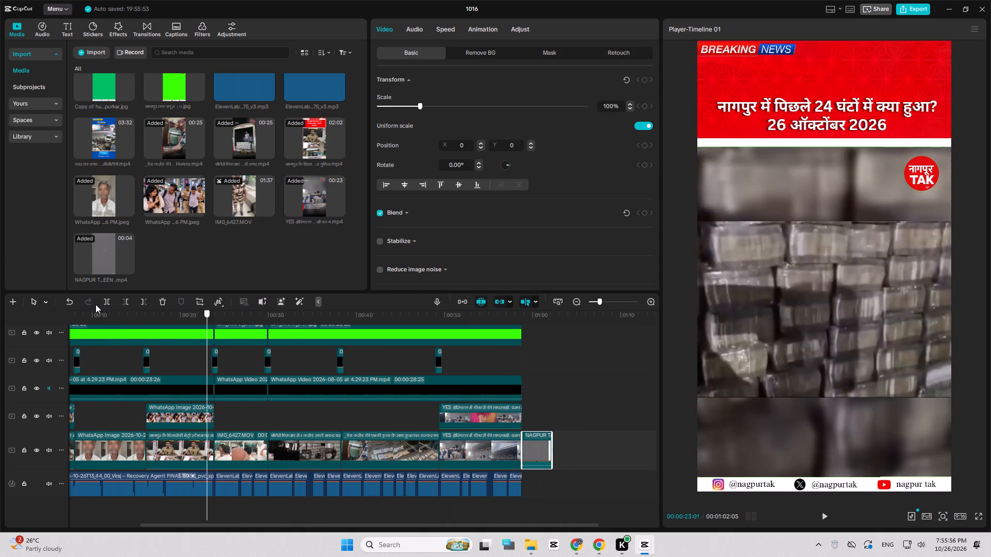
{"action": "left_click_drag", "start_coordinate": [95, 304], "coordinate": [12, 303]}
{"action": "key", "text": "space"}
{"action": "scroll", "coordinate": [203, 364], "scroll_direction": "down", "scroll_amount": 6, "text": "ctrl"}
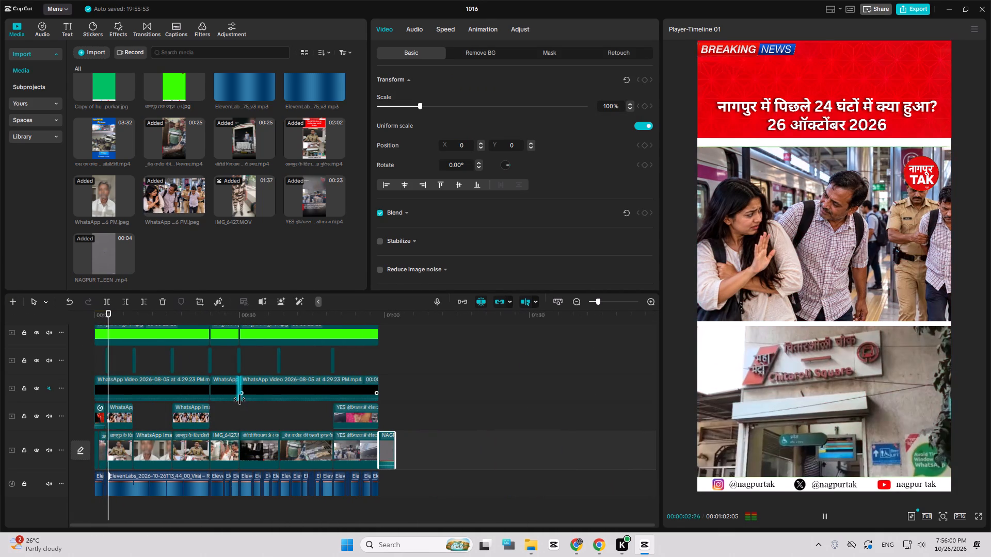
{"action": "key", "text": "space"}
{"action": "left_click", "coordinate": [428, 400]}
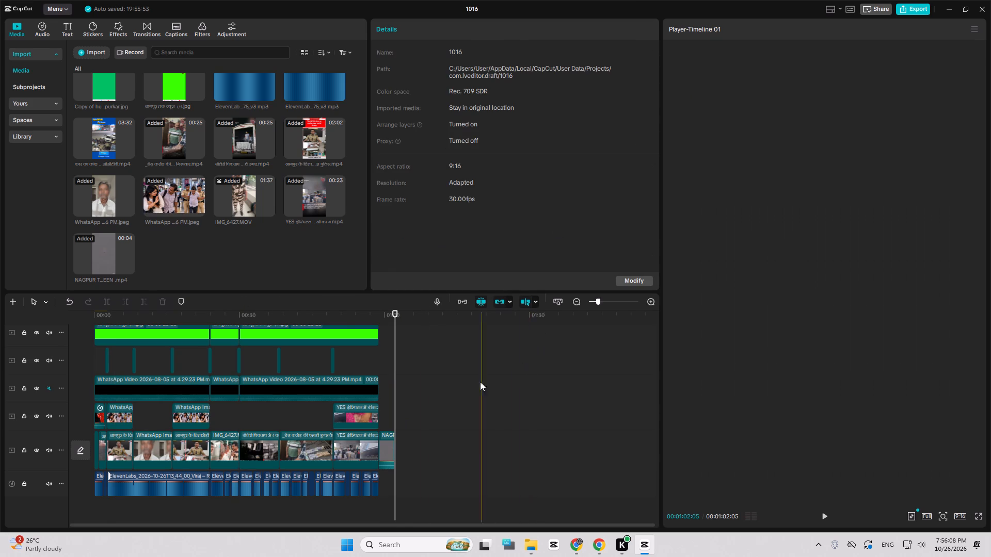
{"action": "left_click", "coordinate": [977, 519]}
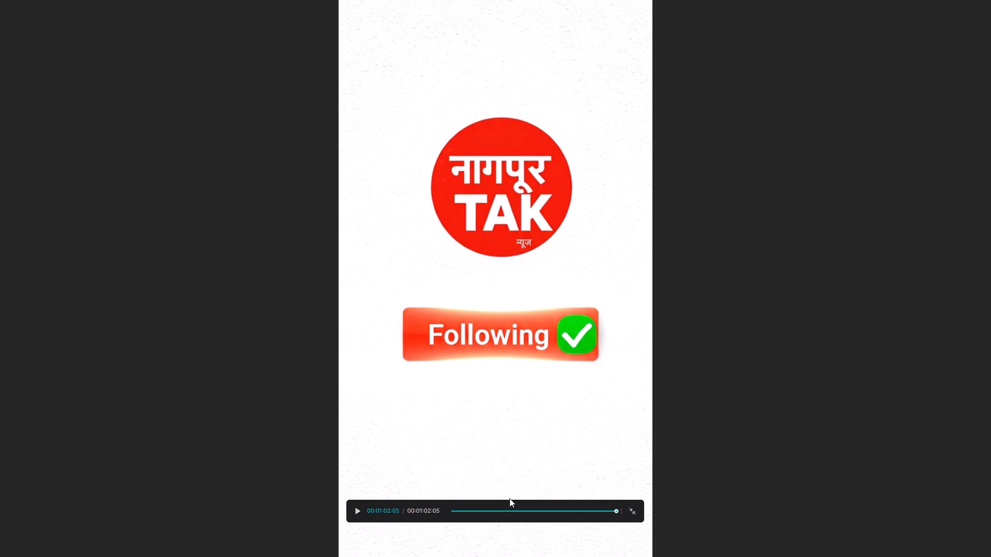
{"action": "left_click_drag", "start_coordinate": [507, 513], "coordinate": [439, 507]}
{"action": "key", "text": "space"}
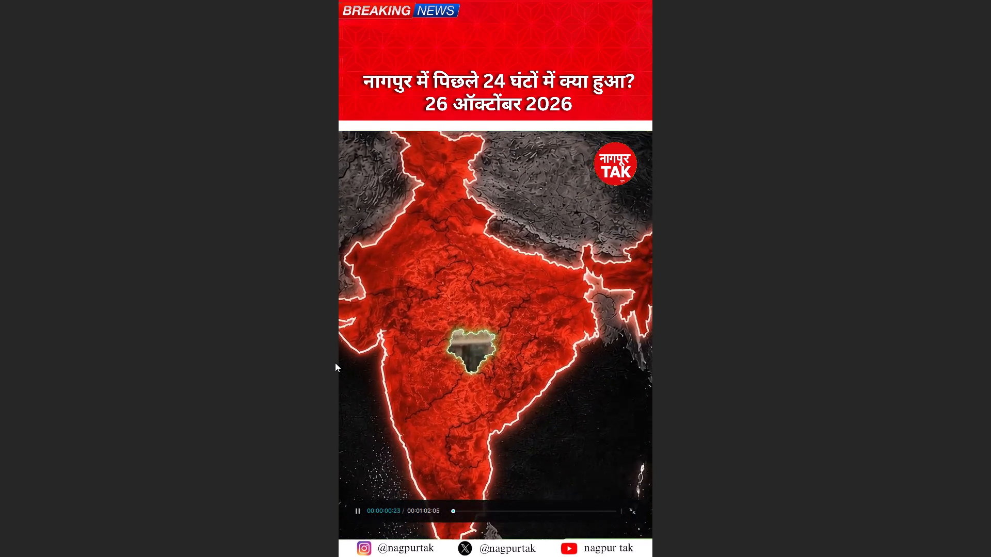
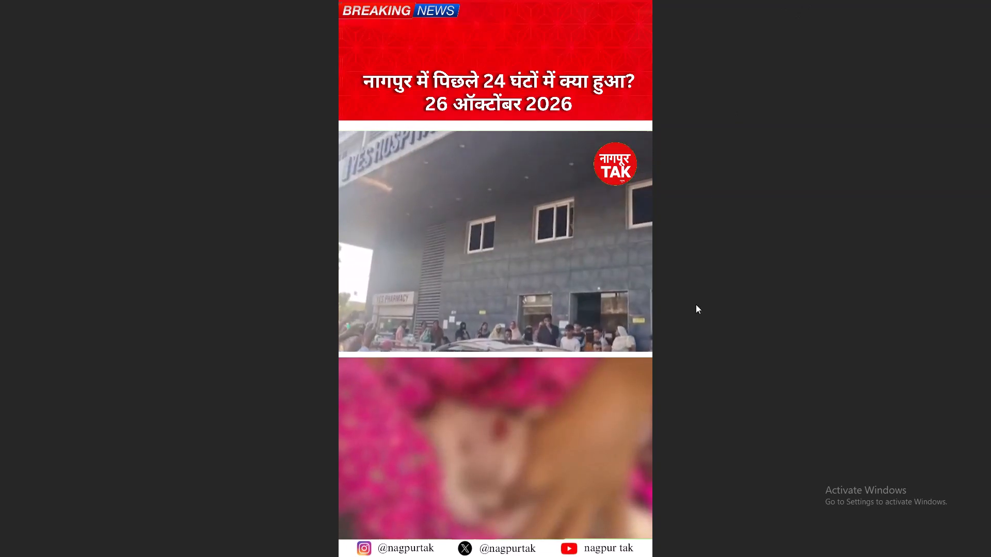
Leave the full-screen preview and return to the editing view.
{"action": "left_click", "coordinate": [621, 305]}
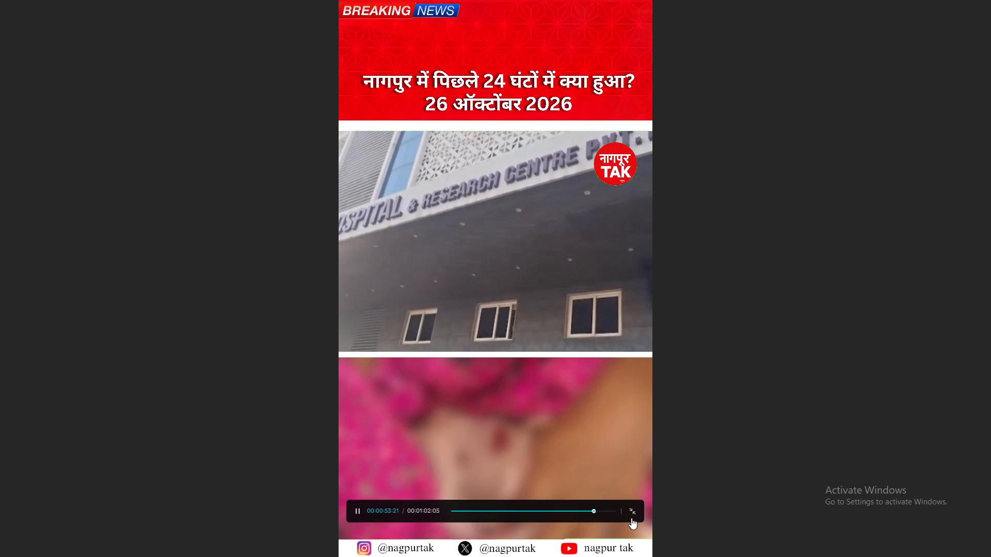
{"action": "left_click", "coordinate": [632, 517]}
Add a default text at the start of the timeline, extend it to the hospital footage's end, and change its wording to "NAGPUR TAK".
{"action": "left_click_drag", "start_coordinate": [351, 324], "coordinate": [84, 302]}
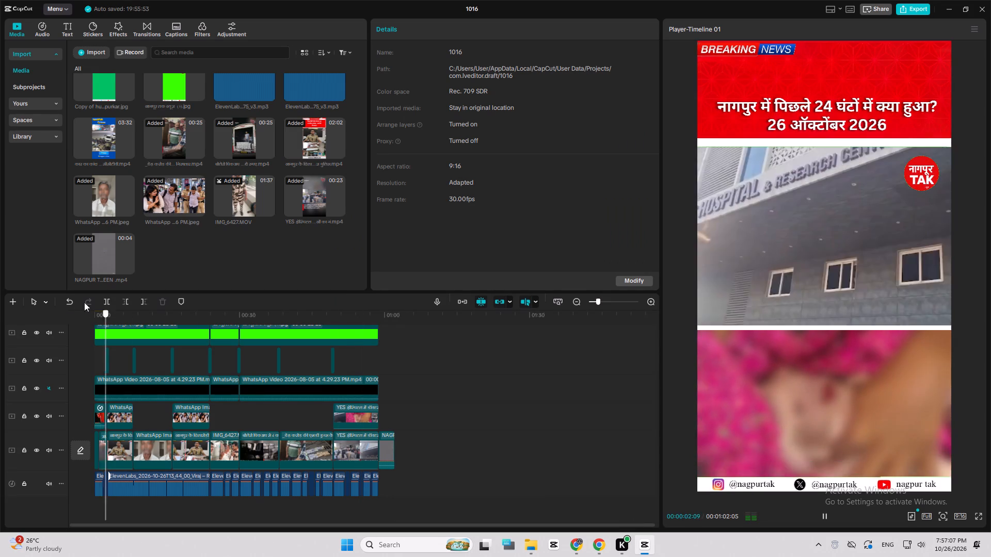
{"action": "left_click_drag", "start_coordinate": [84, 302], "coordinate": [65, 302]}
{"action": "left_click", "coordinate": [67, 28]}
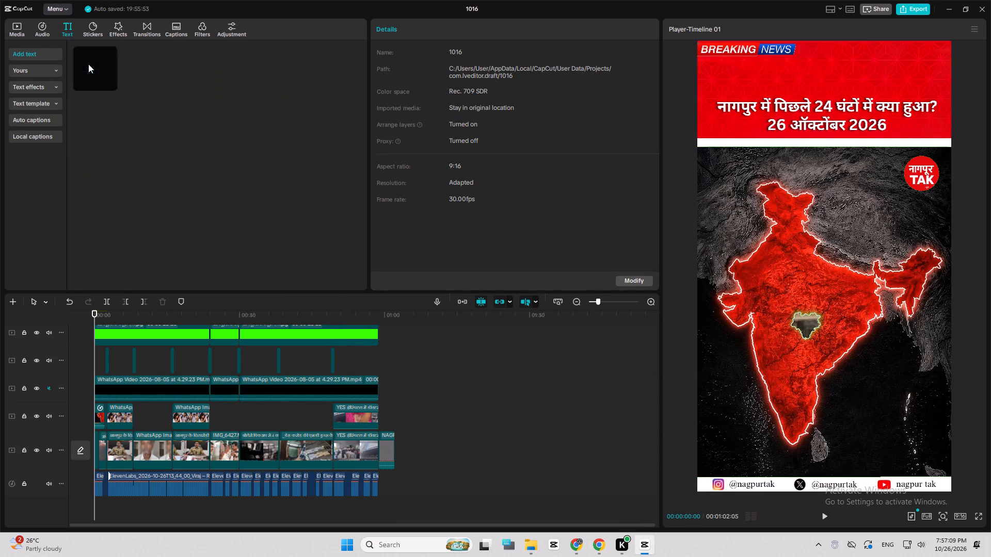
{"action": "left_click", "coordinate": [114, 85]}
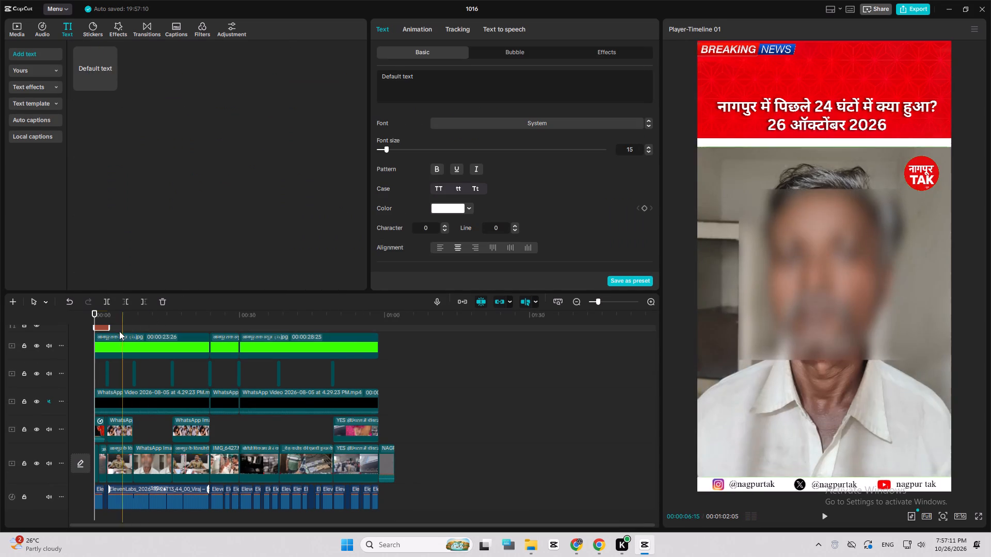
{"action": "left_click_drag", "start_coordinate": [108, 327], "coordinate": [375, 358]}
{"action": "left_click_drag", "start_coordinate": [444, 78], "coordinate": [337, 68]}
{"action": "type", "text": "NAGPUR TAK"}
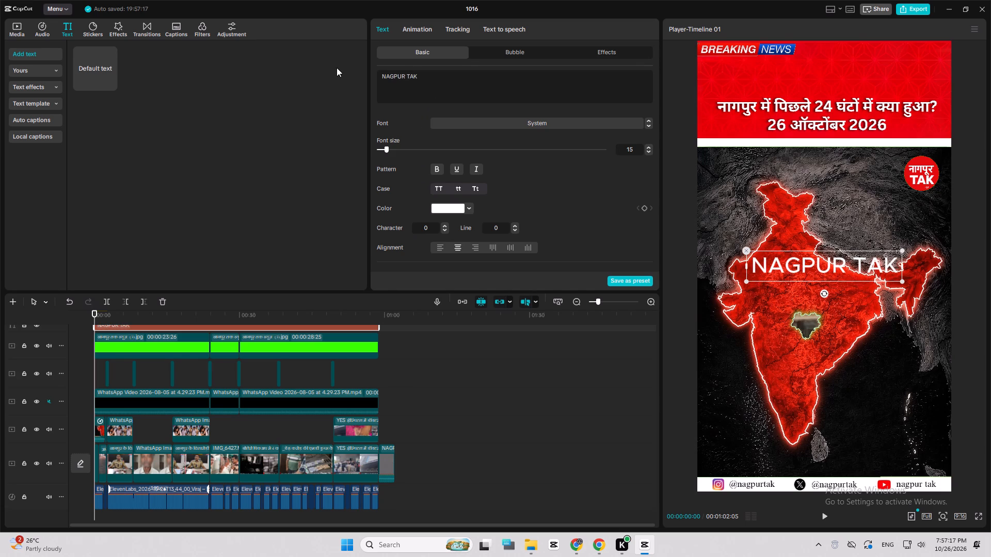
Style the NAGPUR TAK text as a faint watermark in Arial Black at 76% scale and 14% opacity.
{"action": "left_click", "coordinate": [546, 123]}
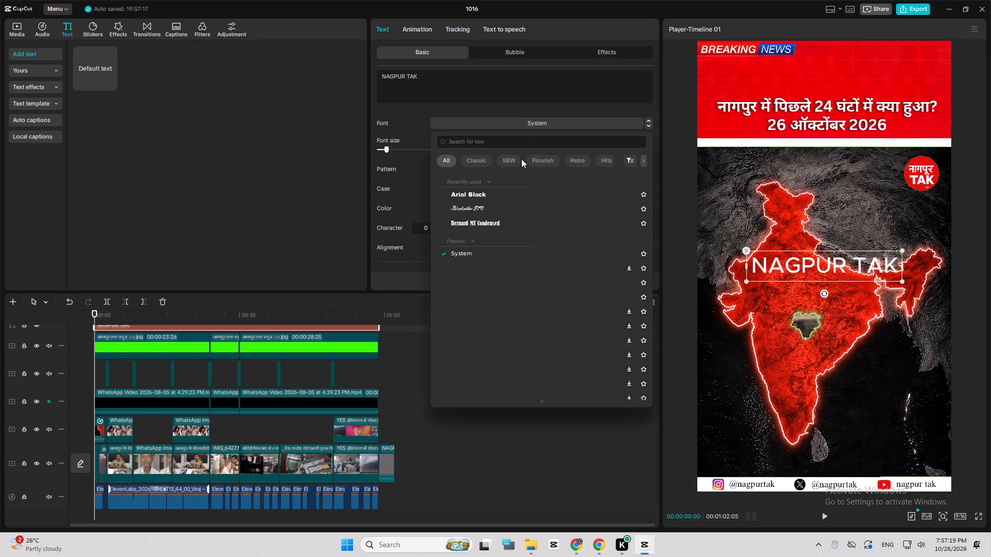
{"action": "left_click", "coordinate": [476, 195]}
{"action": "scroll", "coordinate": [475, 195], "scroll_direction": "down", "scroll_amount": 4}
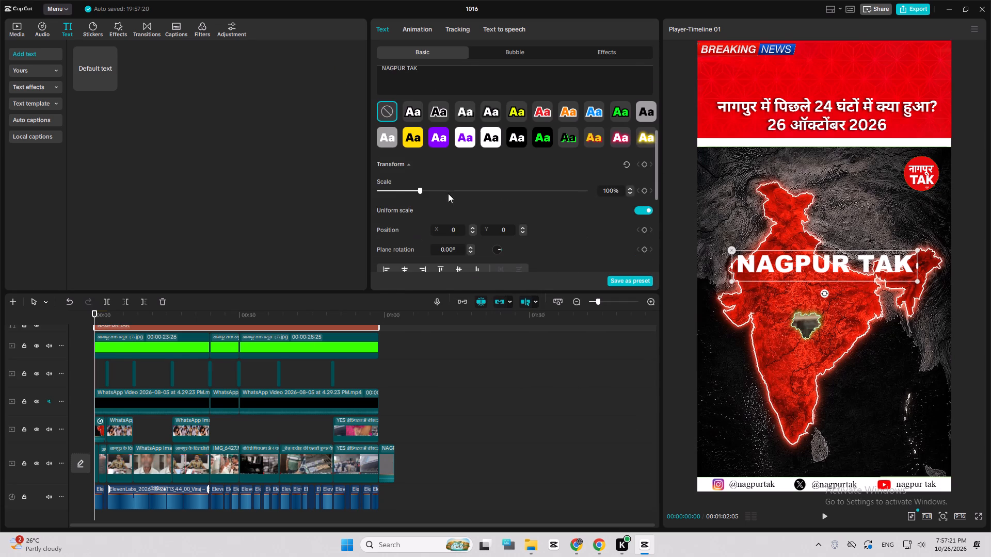
{"action": "left_click", "coordinate": [413, 185]}
{"action": "left_click", "coordinate": [410, 188]}
{"action": "scroll", "coordinate": [417, 208], "scroll_direction": "down", "scroll_amount": 2}
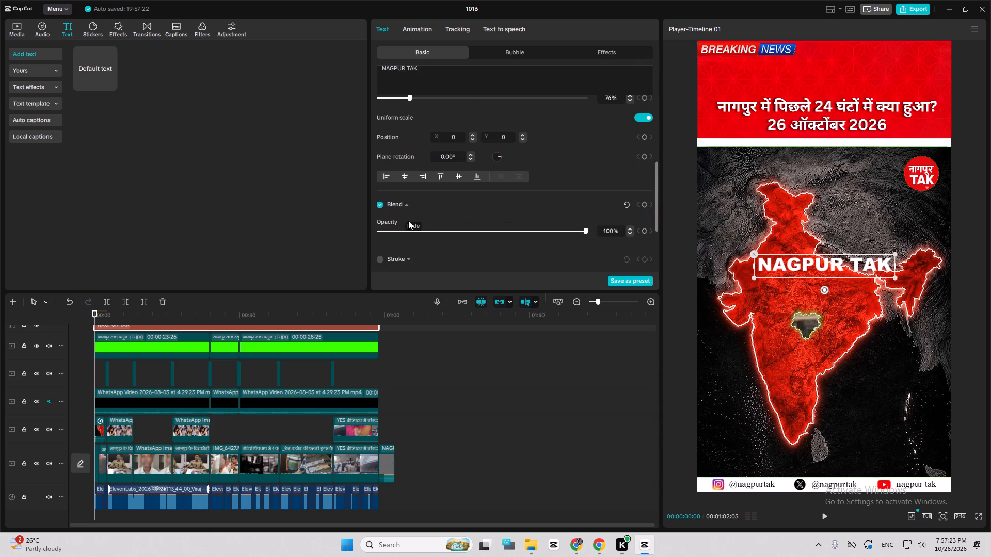
{"action": "left_click", "coordinate": [408, 225]}
{"action": "left_click", "coordinate": [407, 228]}
Place the watermark at the frame's right edge, about X 1005, Y -70, and add transform keyframes at the start.
{"action": "left_click_drag", "start_coordinate": [836, 269], "coordinate": [852, 275]}
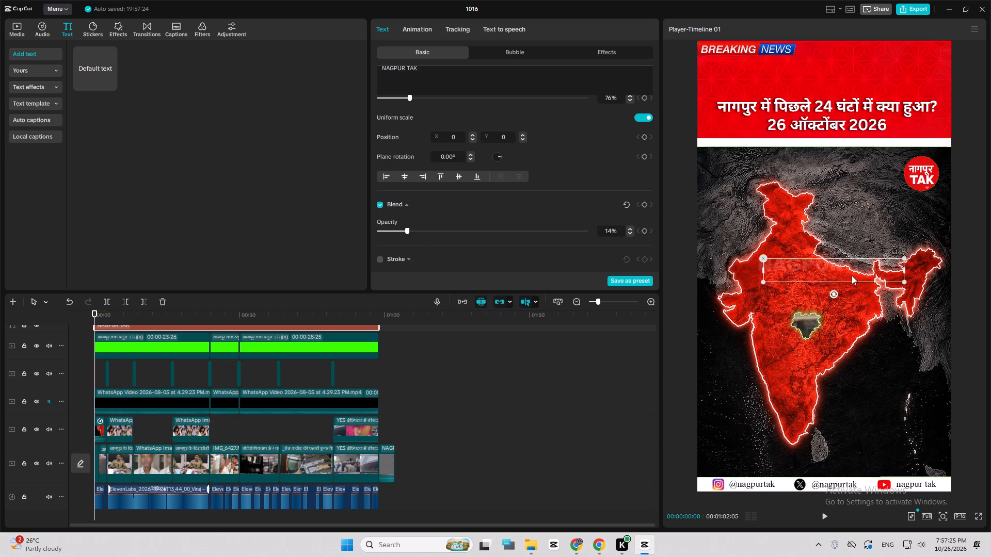
{"action": "left_click_drag", "start_coordinate": [852, 275], "coordinate": [954, 277]}
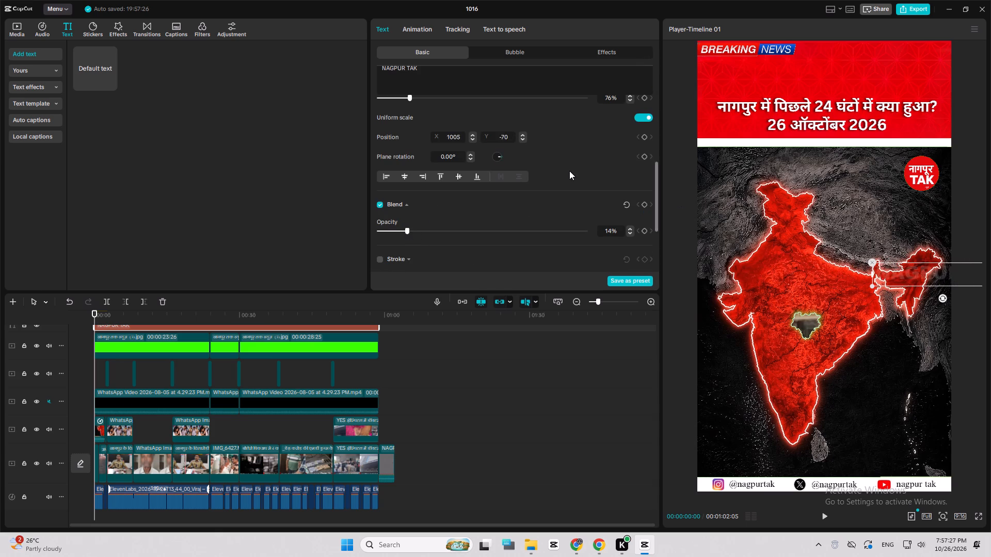
{"action": "scroll", "coordinate": [569, 171], "scroll_direction": "up", "scroll_amount": 2}
{"action": "scroll", "coordinate": [569, 171], "scroll_direction": "down", "scroll_amount": 1}
{"action": "left_click", "coordinate": [642, 119]}
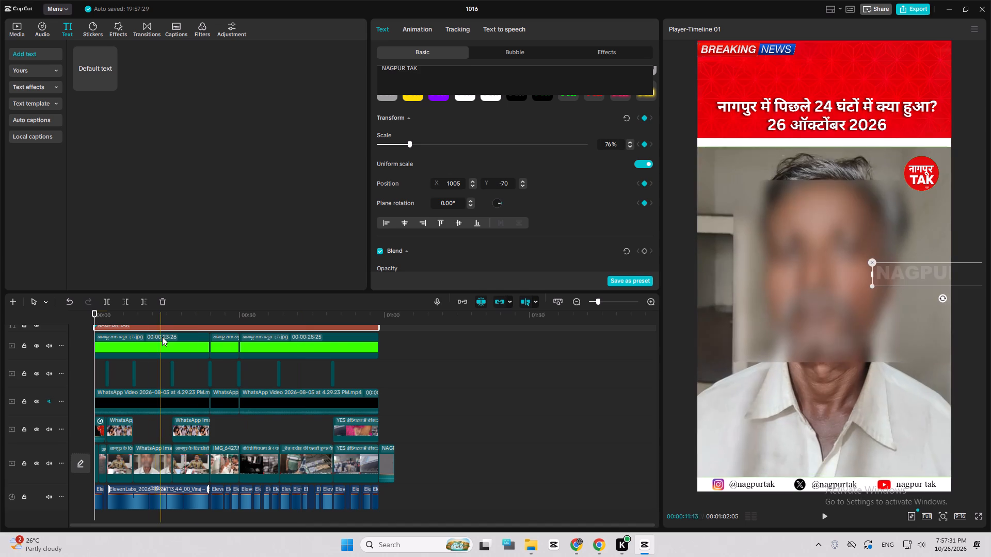
Keyframe the watermark at 14:28 on the left side of the frame, at about X -580, Y -79.
{"action": "left_click", "coordinate": [167, 314]}
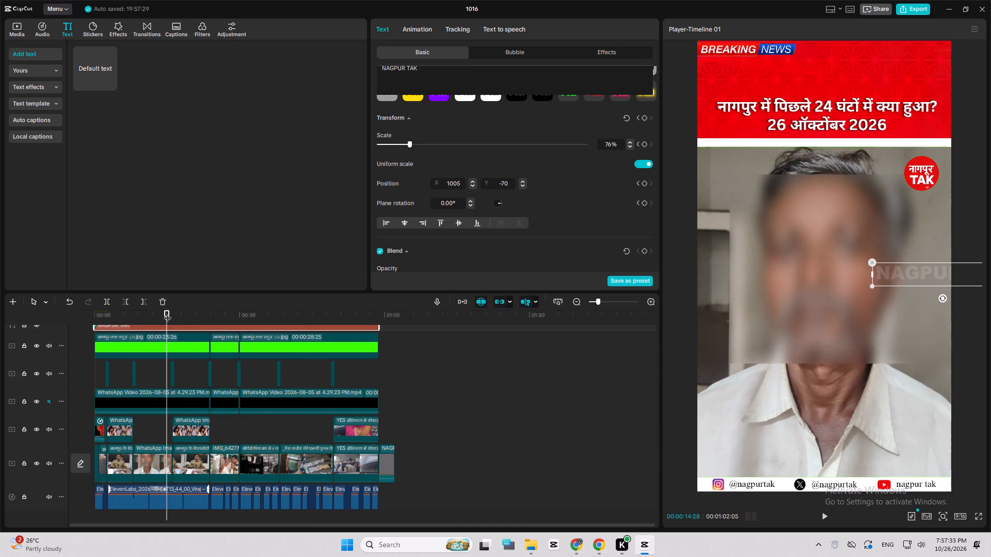
{"action": "left_click_drag", "start_coordinate": [912, 270], "coordinate": [832, 270]}
{"action": "left_click_drag", "start_coordinate": [896, 278], "coordinate": [830, 278]}
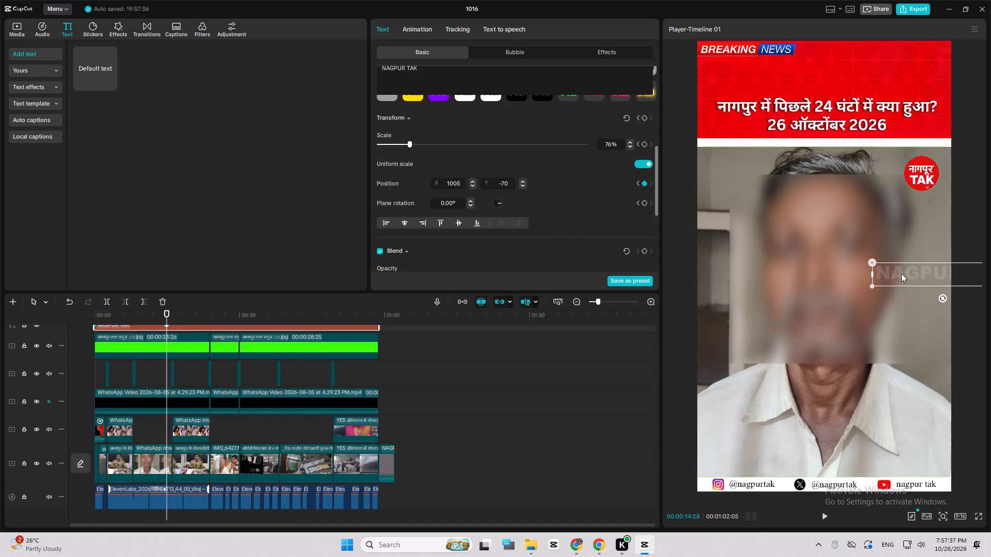
{"action": "left_click_drag", "start_coordinate": [902, 273], "coordinate": [716, 274]}
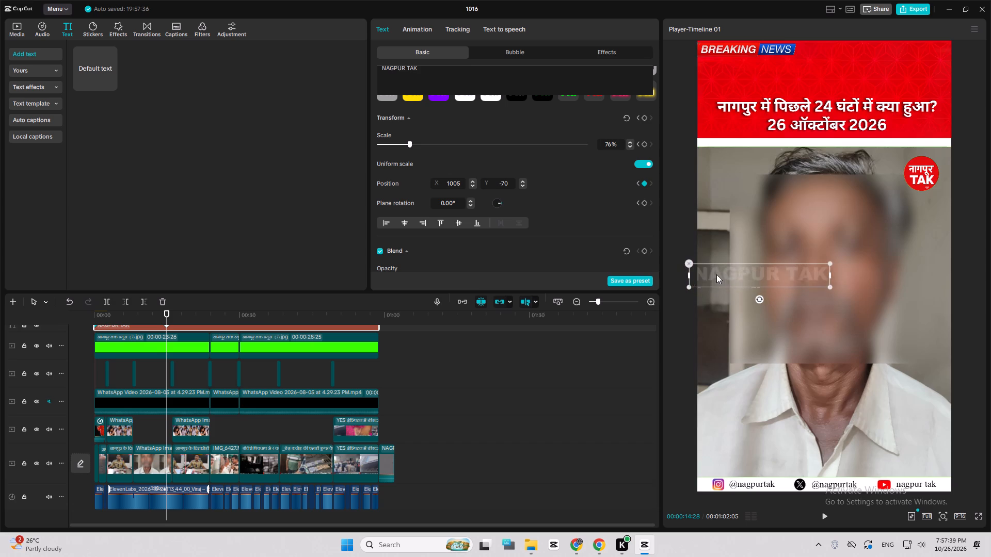
{"action": "left_click_drag", "start_coordinate": [716, 274], "coordinate": [715, 274]}
Keyframe the watermark at 29:29 on the right side of the frame, at about X 724, Y -101.
{"action": "left_click", "coordinate": [238, 313]}
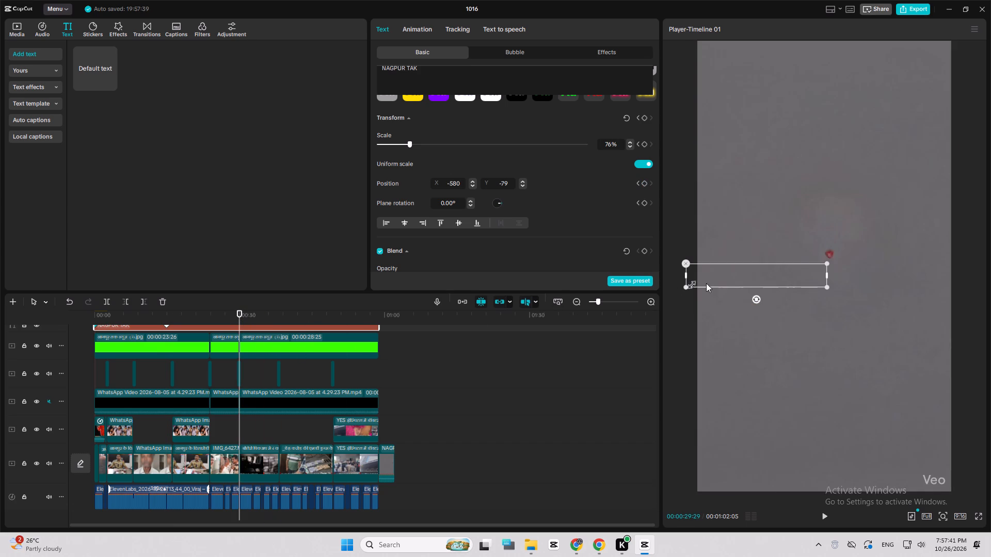
{"action": "left_click_drag", "start_coordinate": [730, 282], "coordinate": [940, 282]}
{"action": "left_click_drag", "start_coordinate": [782, 271], "coordinate": [823, 274]}
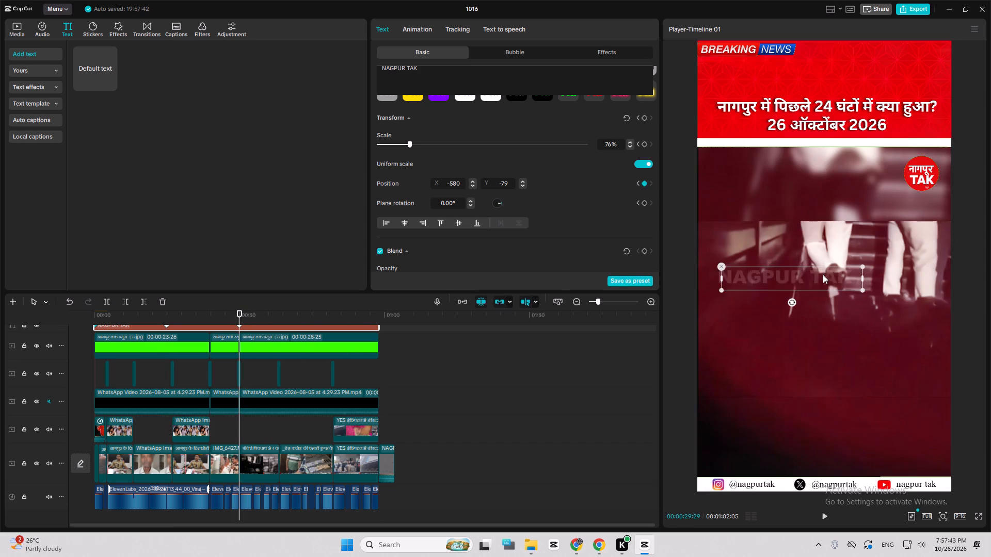
{"action": "left_click_drag", "start_coordinate": [823, 274], "coordinate": [935, 274]}
Keyframe the watermark at 47:25 back on the left side of the frame, at about X -575, Y -97.
{"action": "left_click", "coordinate": [326, 313]}
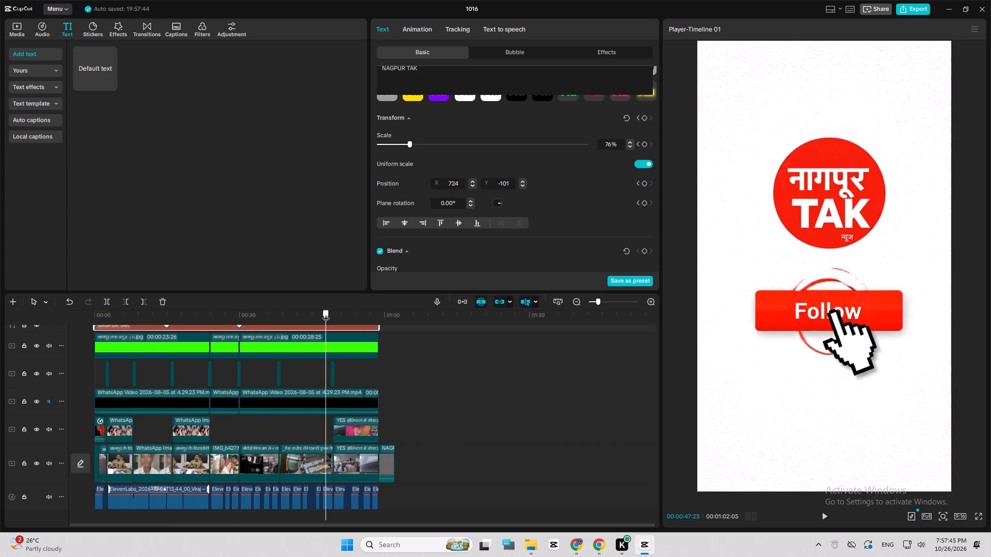
{"action": "left_click_drag", "start_coordinate": [897, 284], "coordinate": [744, 283]}
Keyframe the watermark at about 58:22, just before its end, moved back toward the right side of the frame.
{"action": "left_click", "coordinate": [376, 314]}
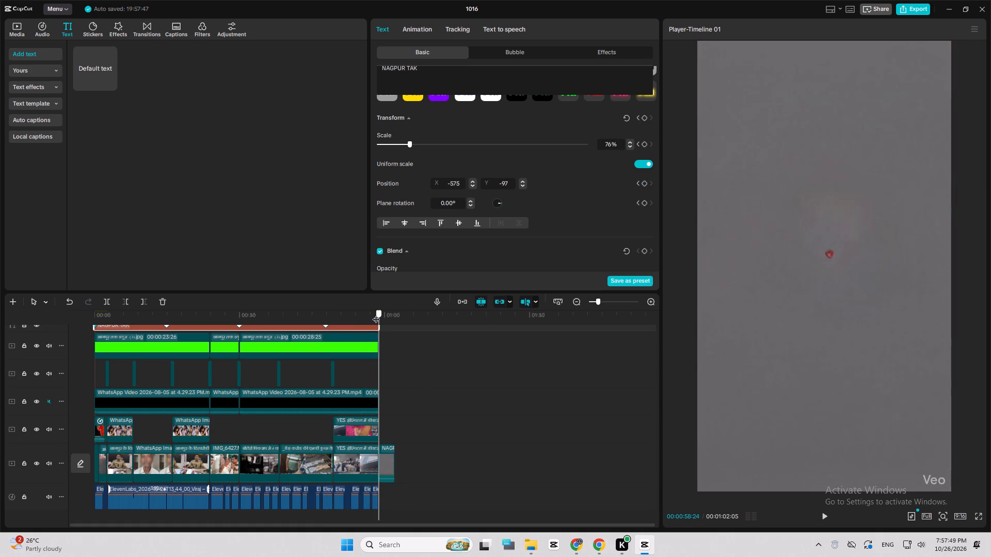
{"action": "key", "text": "Left"}
{"action": "key", "text": "Left"}
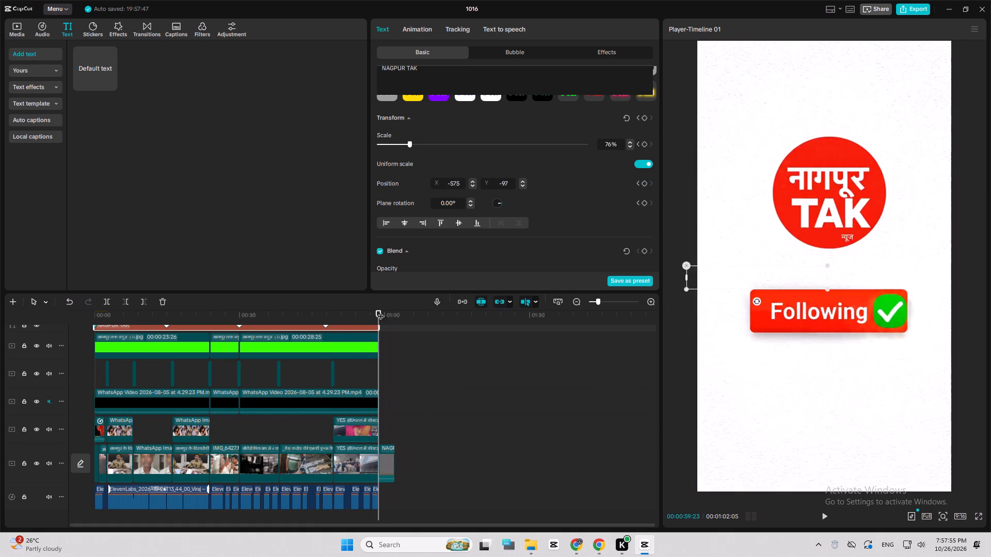
{"action": "left_click", "coordinate": [771, 291]}
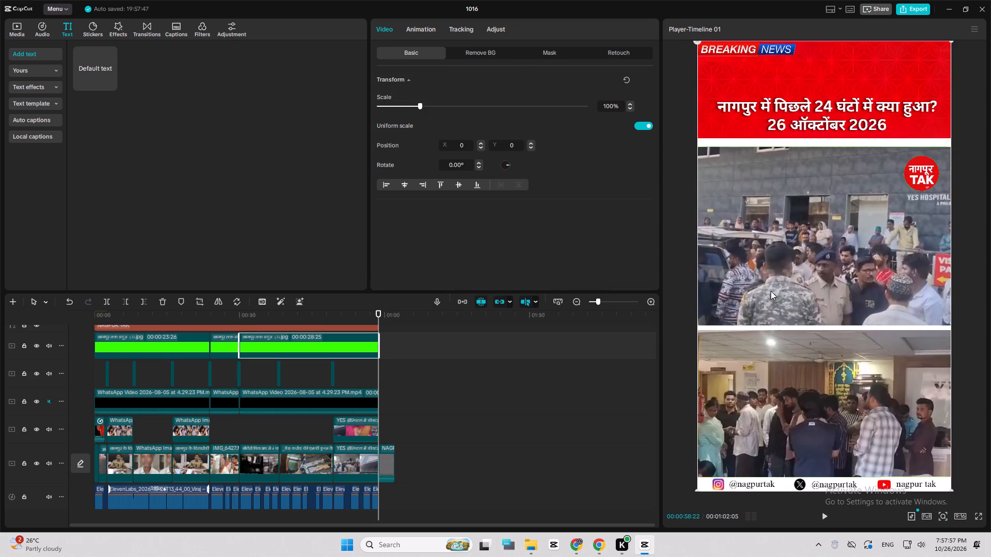
{"action": "left_click", "coordinate": [369, 329]}
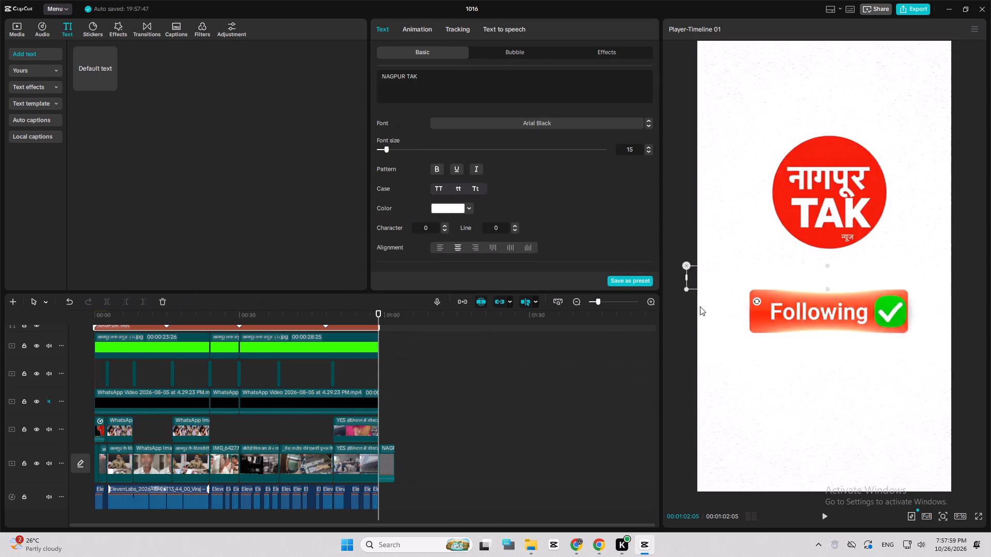
{"action": "left_click_drag", "start_coordinate": [735, 282], "coordinate": [884, 280]}
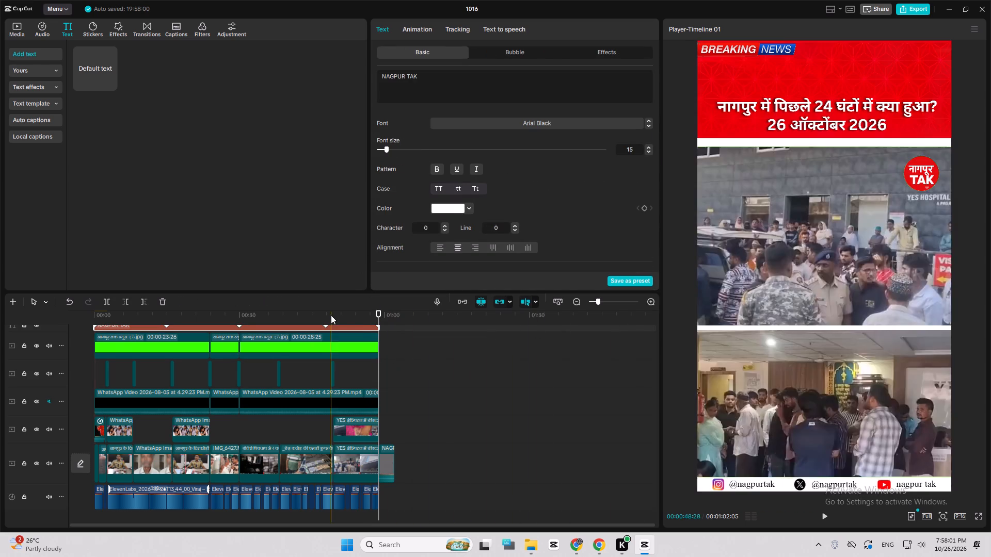
Play back the bulletin from the beginning to check the moving NAGPUR TAK watermark.
{"action": "left_click_drag", "start_coordinate": [331, 317], "coordinate": [65, 318]}
{"action": "key", "text": "space"}
{"action": "left_click", "coordinate": [195, 248]}
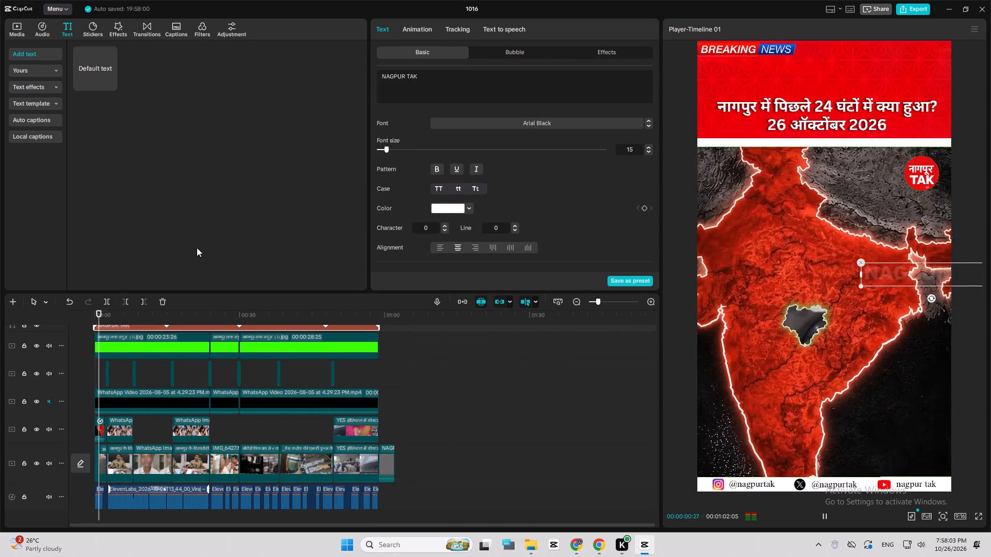
{"action": "left_click", "coordinate": [407, 332]}
{"action": "left_click_drag", "start_coordinate": [382, 316], "coordinate": [93, 302]}
{"action": "key", "text": "space"}
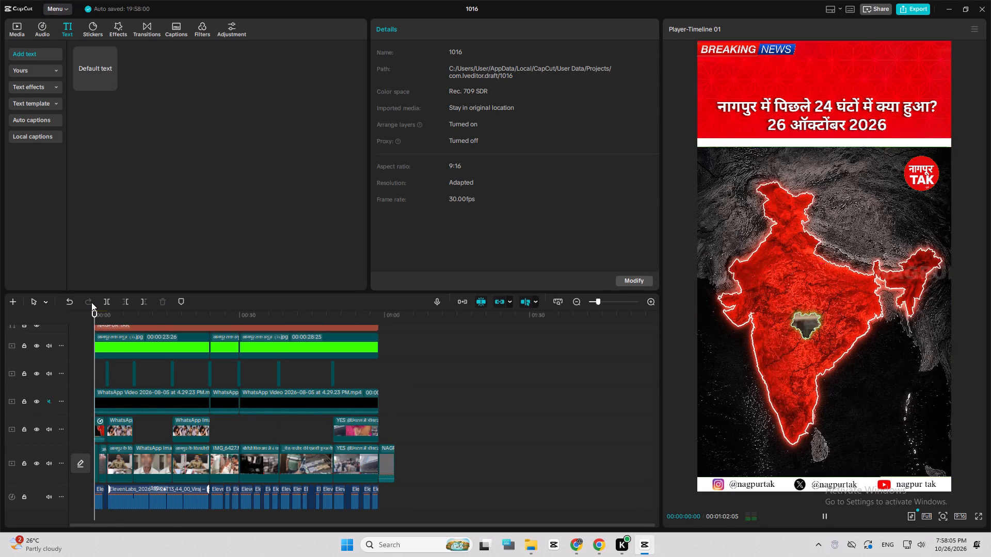